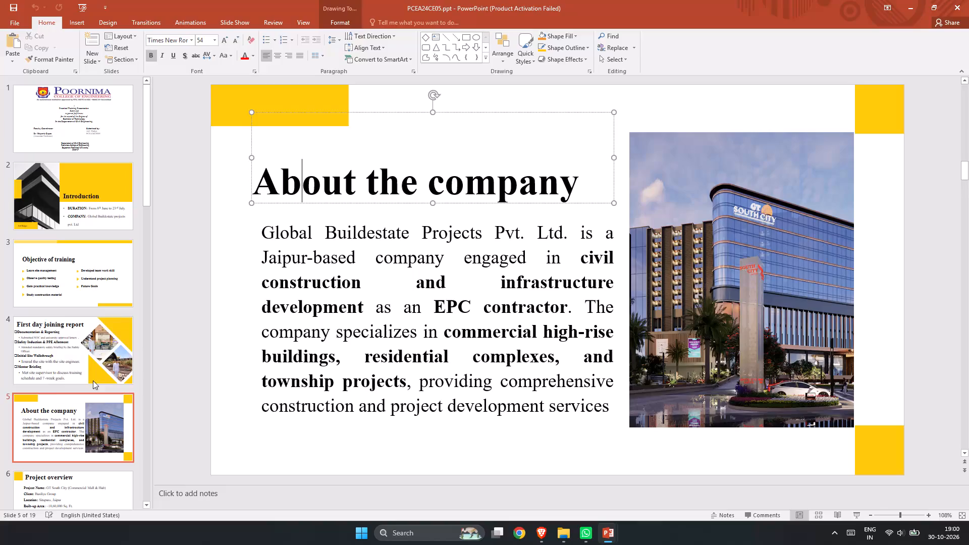
Copy the "About the company" slide from PCEA24CE05.ppt and paste it after slide 4 in Presentation1.
{"action": "right_click", "coordinate": [75, 436]}
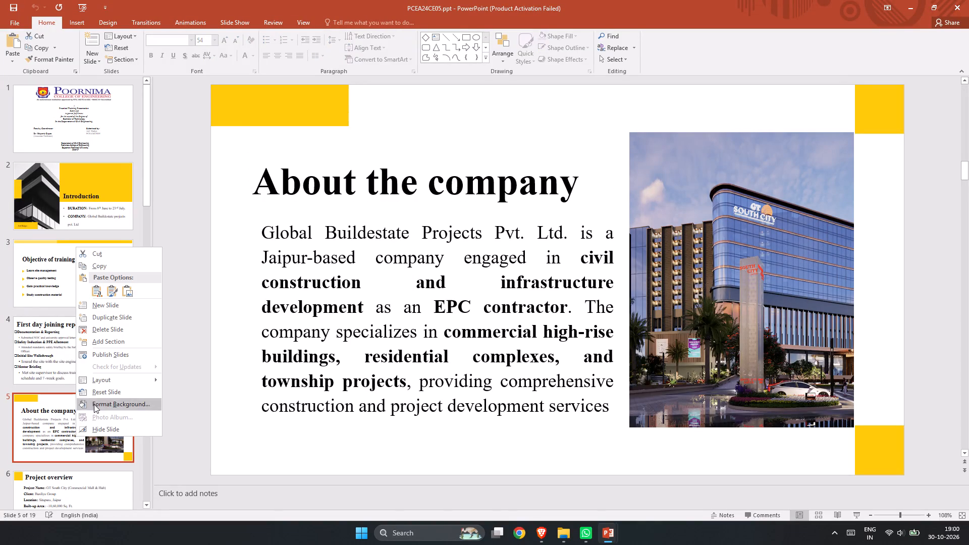
{"action": "left_click", "coordinate": [122, 264]}
{"action": "key", "text": "alt+Tab"}
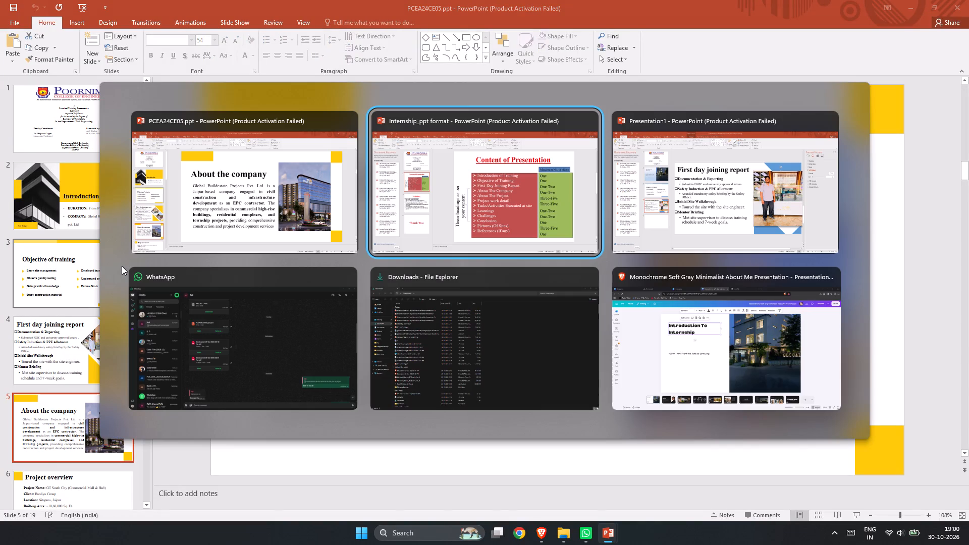
{"action": "key", "text": "alt+Tab"}
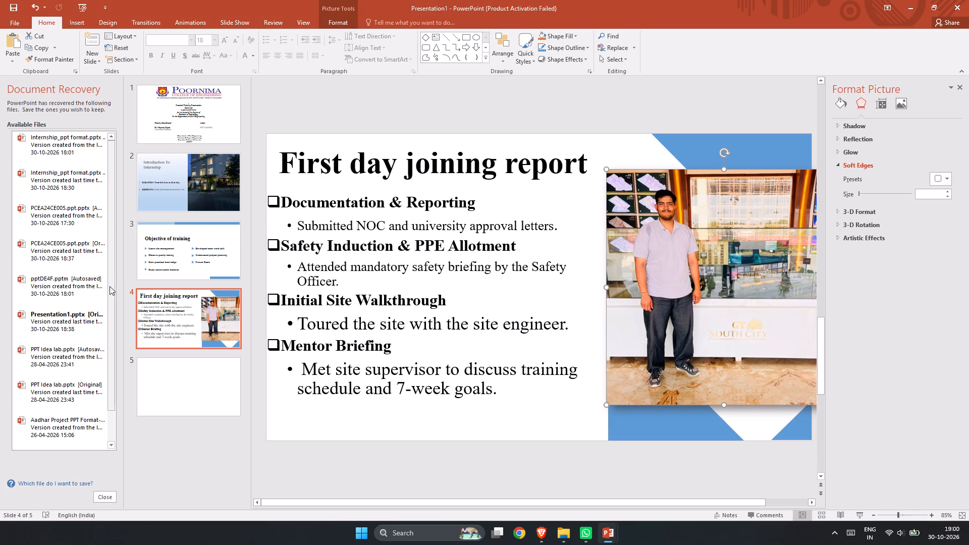
{"action": "key", "text": "ctrl+v"}
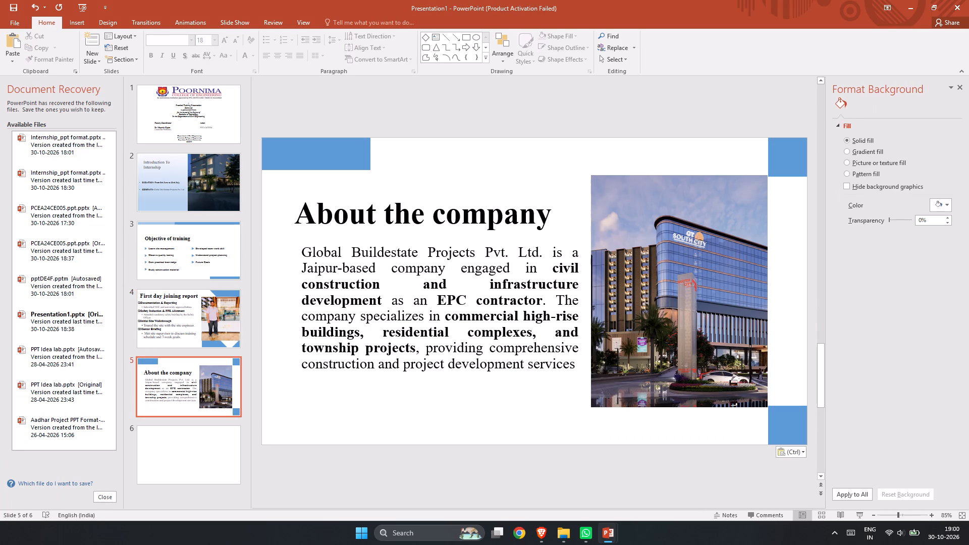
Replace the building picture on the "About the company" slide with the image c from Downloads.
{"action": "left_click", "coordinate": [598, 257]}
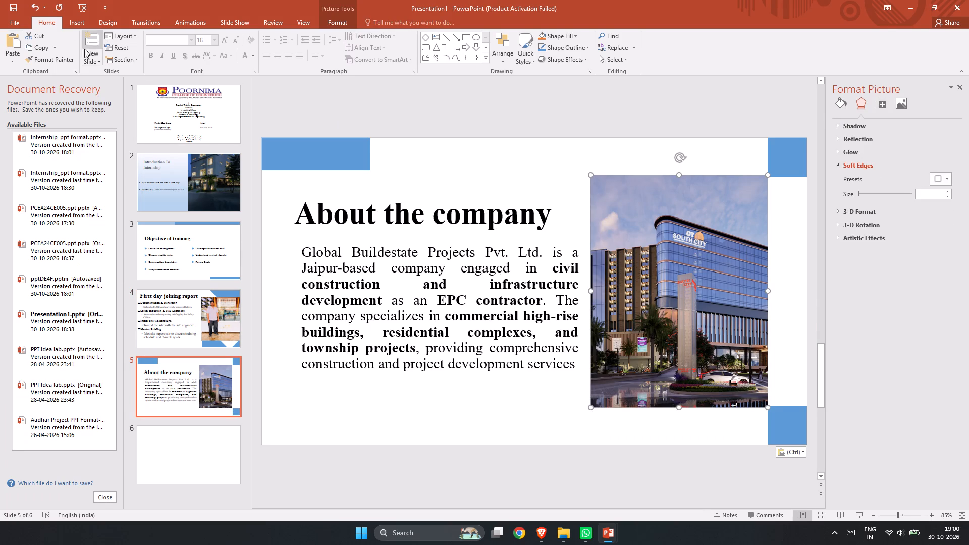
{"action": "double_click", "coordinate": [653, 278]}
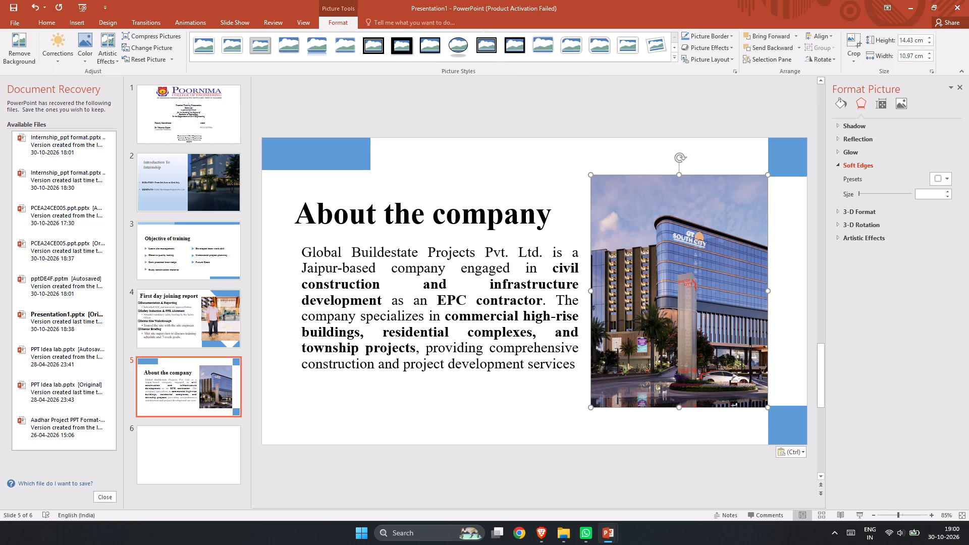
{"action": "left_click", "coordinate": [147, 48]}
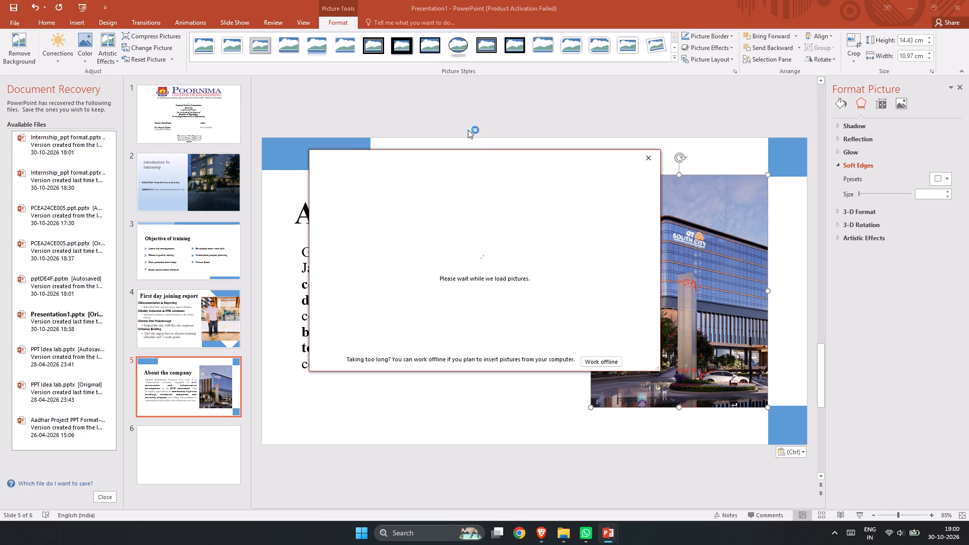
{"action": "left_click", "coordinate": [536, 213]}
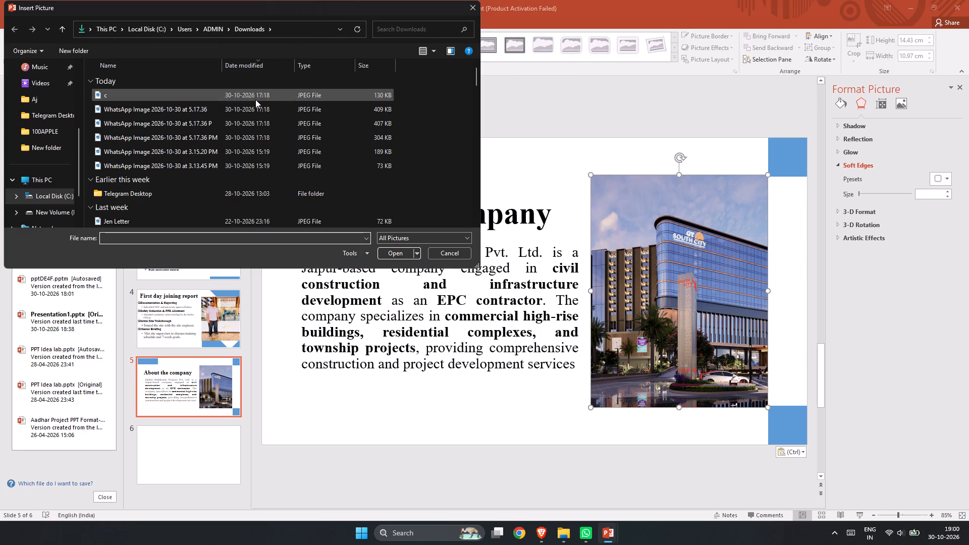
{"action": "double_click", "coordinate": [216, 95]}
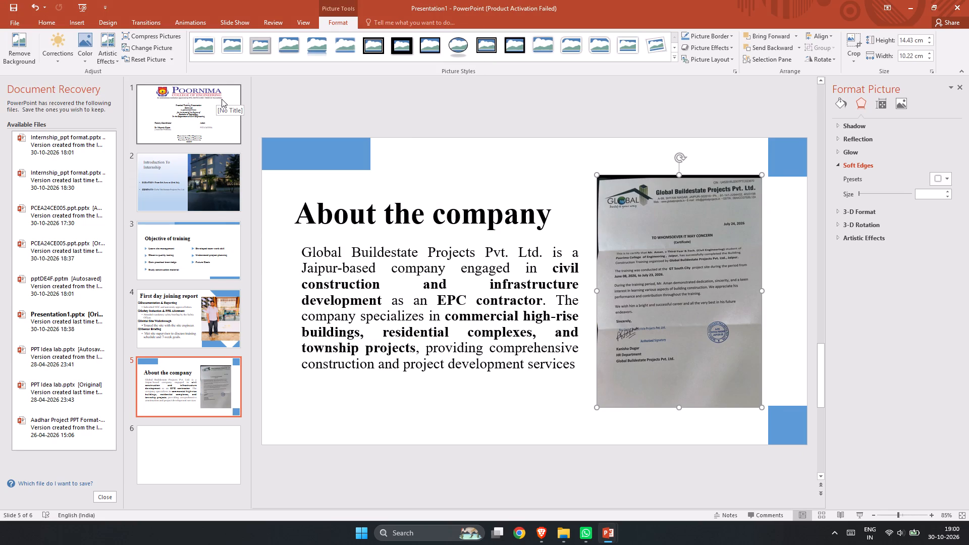
Replace the certificate picture with the newer global-buildestate-projects AVIF image from Downloads, listing all file types.
{"action": "double_click", "coordinate": [607, 263]}
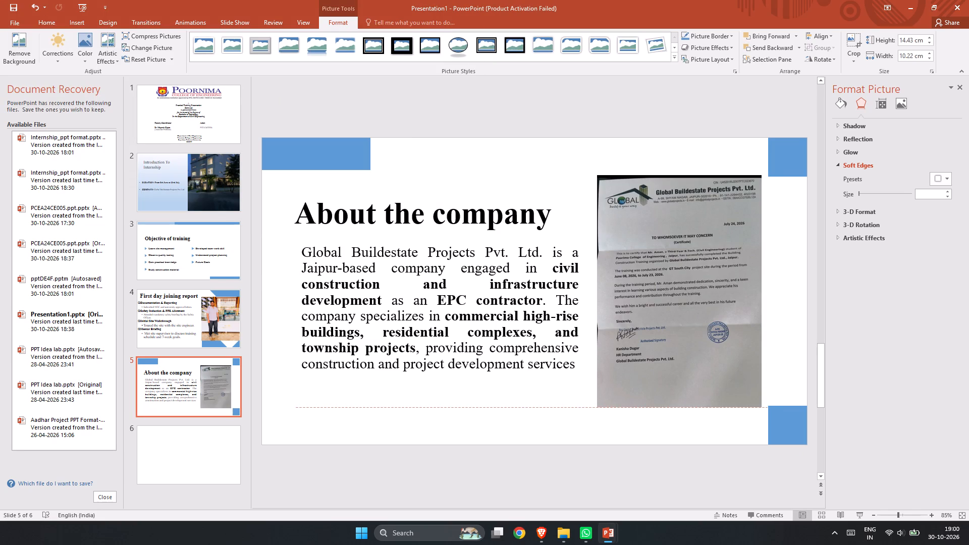
{"action": "double_click", "coordinate": [607, 262]}
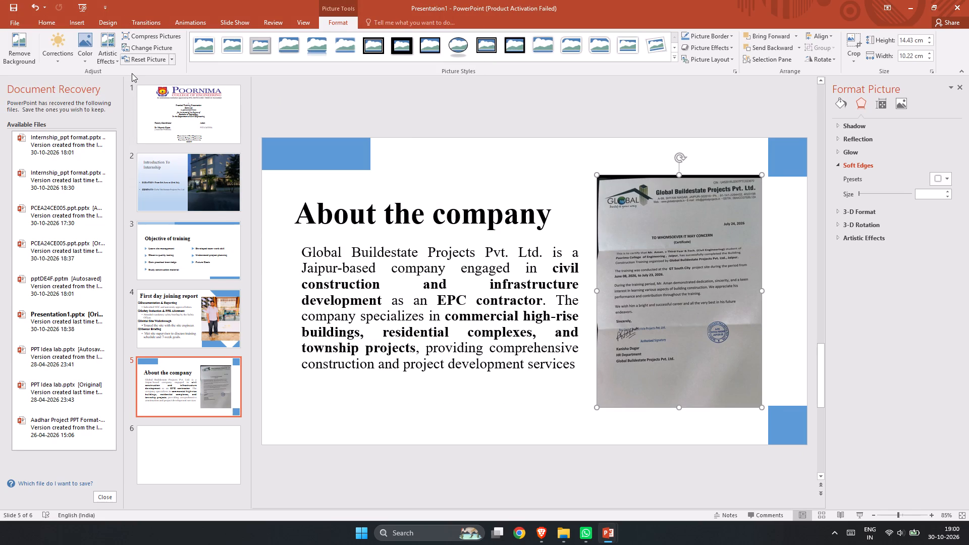
{"action": "left_click", "coordinate": [135, 46]}
{"action": "left_click", "coordinate": [448, 203]}
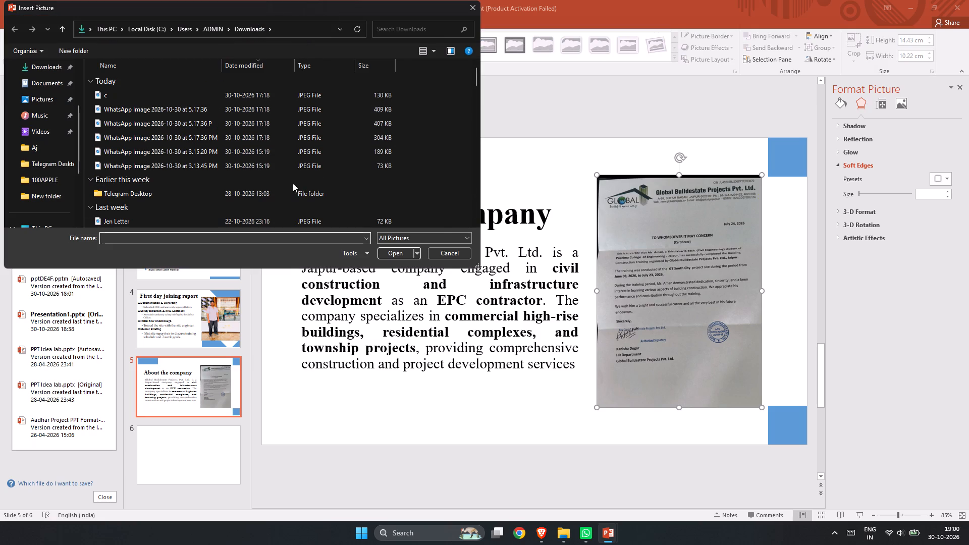
{"action": "left_click", "coordinate": [428, 237]}
{"action": "left_click", "coordinate": [412, 247]}
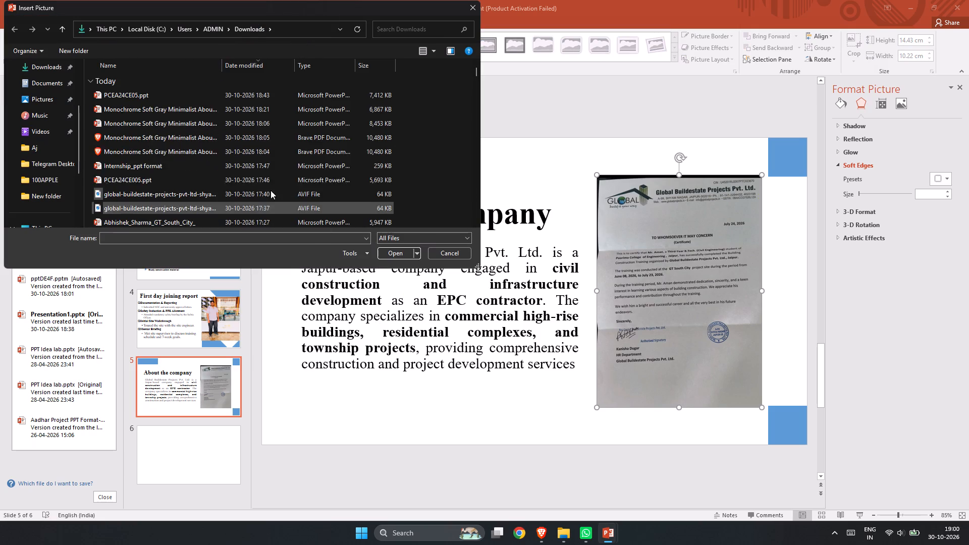
{"action": "scroll", "coordinate": [199, 133], "scroll_direction": "down", "scroll_amount": 1}
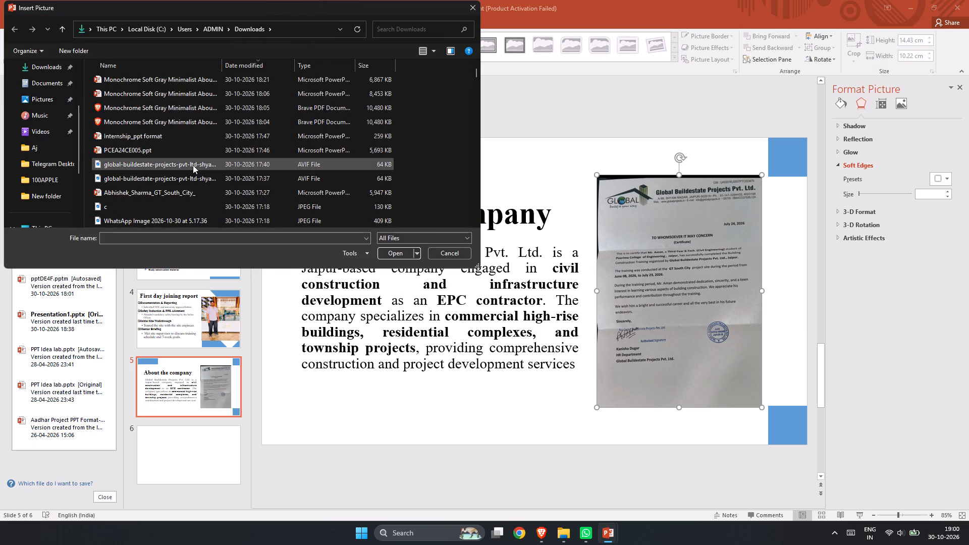
{"action": "double_click", "coordinate": [193, 166]}
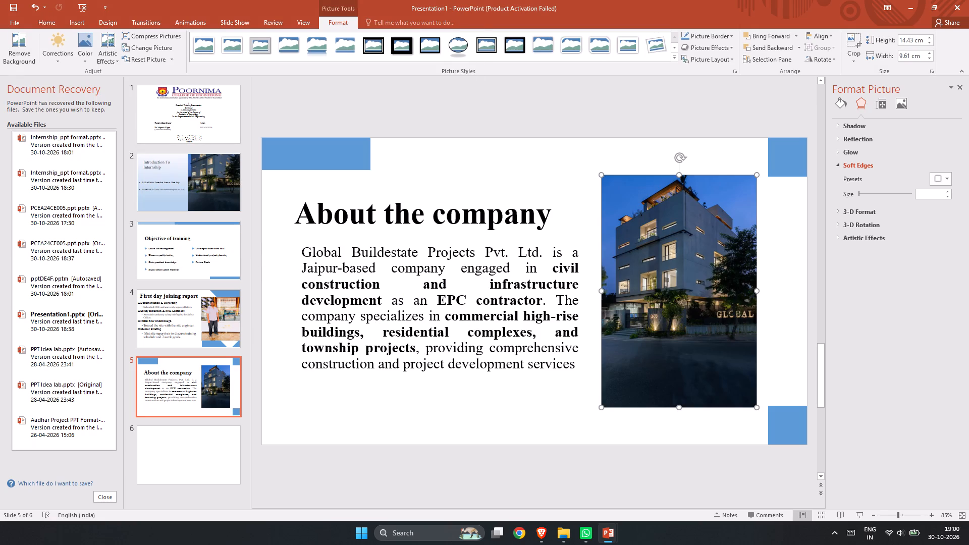
Widen the new company building picture to about 11.84 cm, keeping its height.
{"action": "left_click_drag", "start_coordinate": [761, 292], "coordinate": [766, 292]}
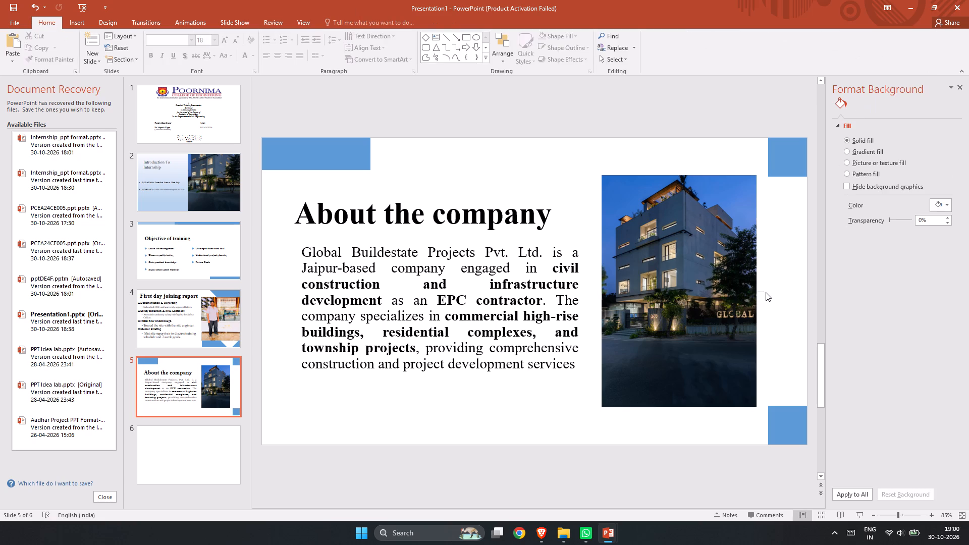
{"action": "left_click_drag", "start_coordinate": [766, 292], "coordinate": [774, 292]}
{"action": "double_click", "coordinate": [744, 287]}
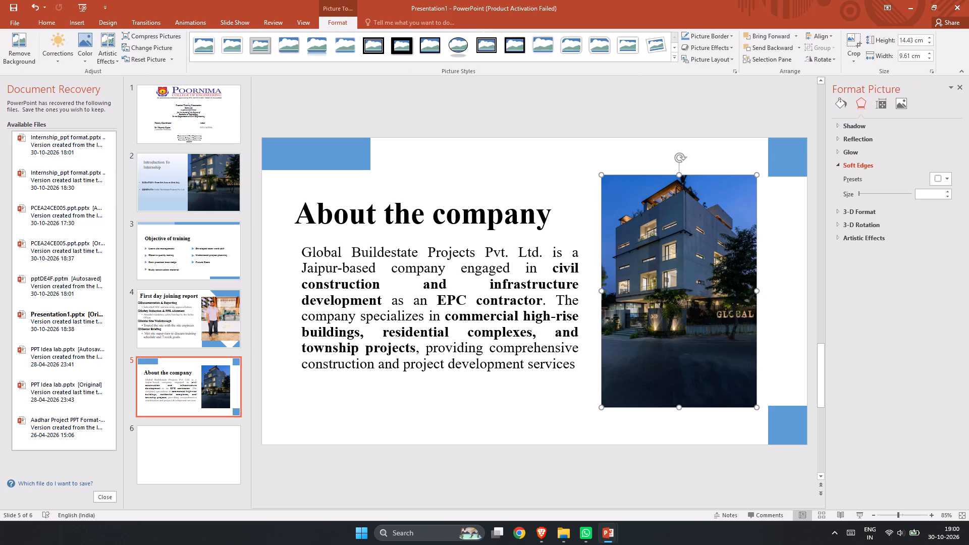
{"action": "left_click_drag", "start_coordinate": [758, 293], "coordinate": [781, 293]}
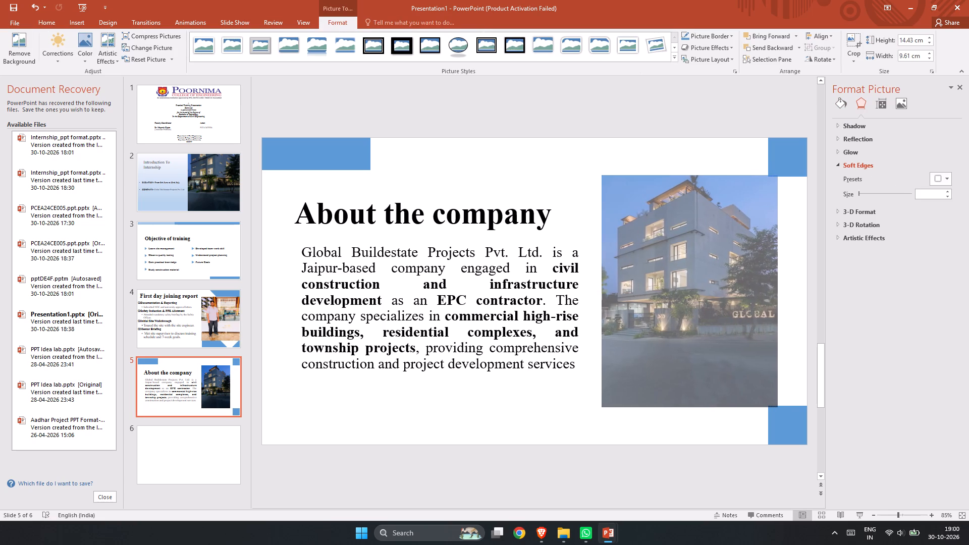
{"action": "left_click_drag", "start_coordinate": [781, 293], "coordinate": [787, 290]}
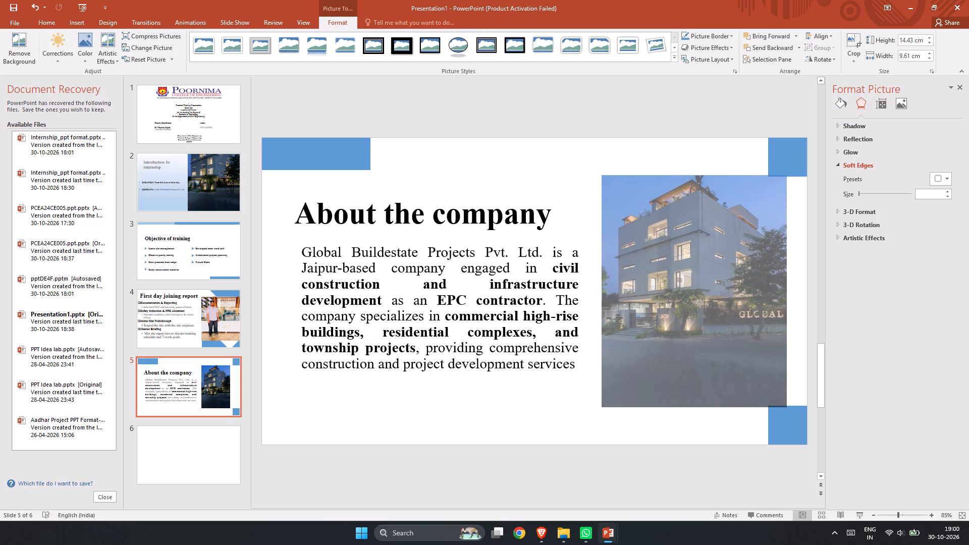
{"action": "left_click_drag", "start_coordinate": [787, 290], "coordinate": [792, 290]}
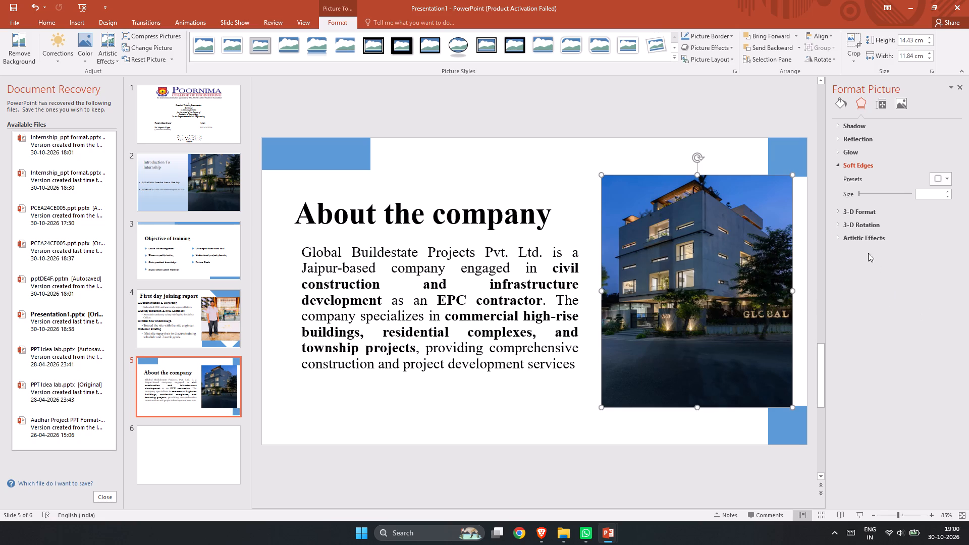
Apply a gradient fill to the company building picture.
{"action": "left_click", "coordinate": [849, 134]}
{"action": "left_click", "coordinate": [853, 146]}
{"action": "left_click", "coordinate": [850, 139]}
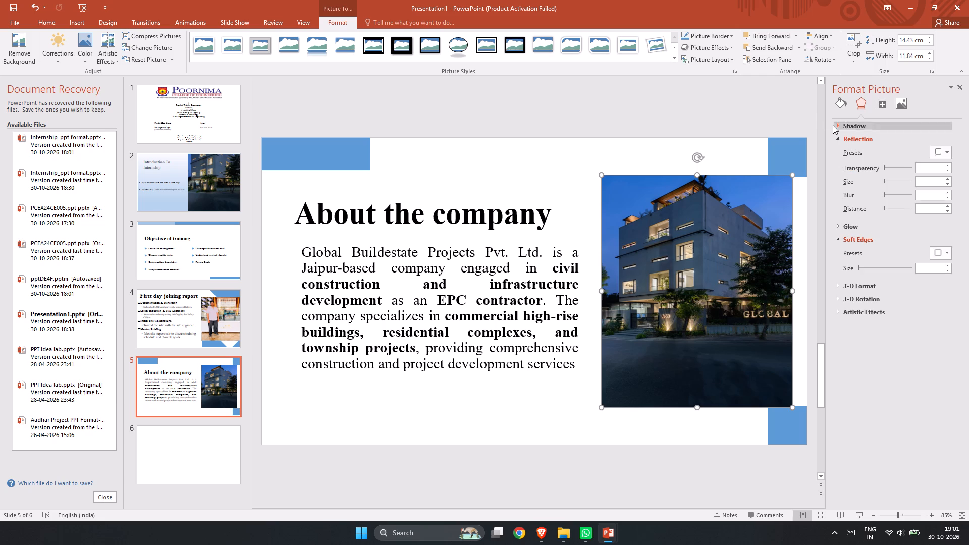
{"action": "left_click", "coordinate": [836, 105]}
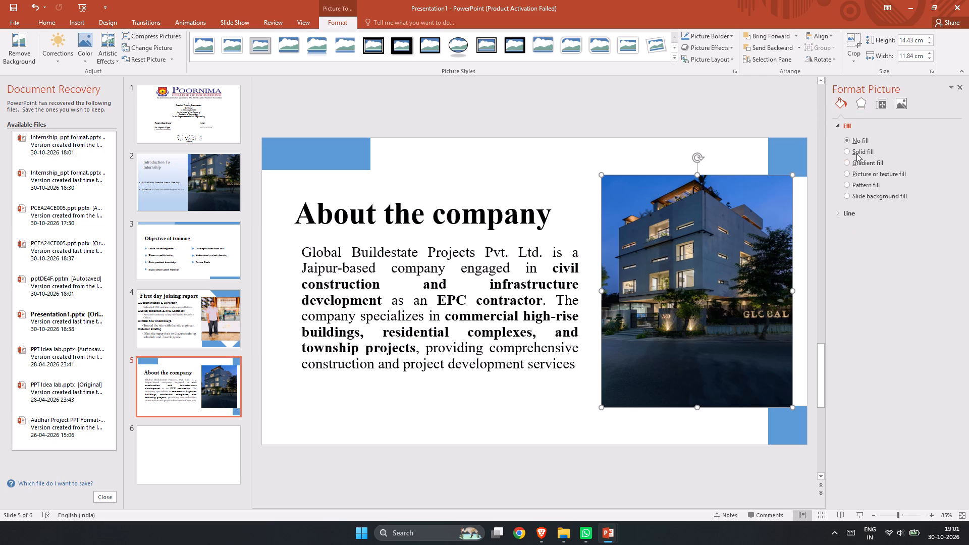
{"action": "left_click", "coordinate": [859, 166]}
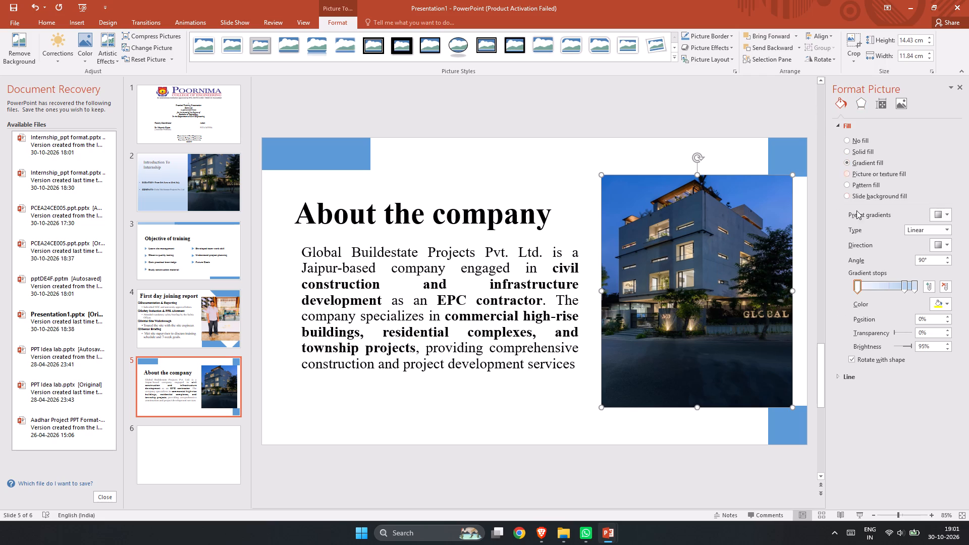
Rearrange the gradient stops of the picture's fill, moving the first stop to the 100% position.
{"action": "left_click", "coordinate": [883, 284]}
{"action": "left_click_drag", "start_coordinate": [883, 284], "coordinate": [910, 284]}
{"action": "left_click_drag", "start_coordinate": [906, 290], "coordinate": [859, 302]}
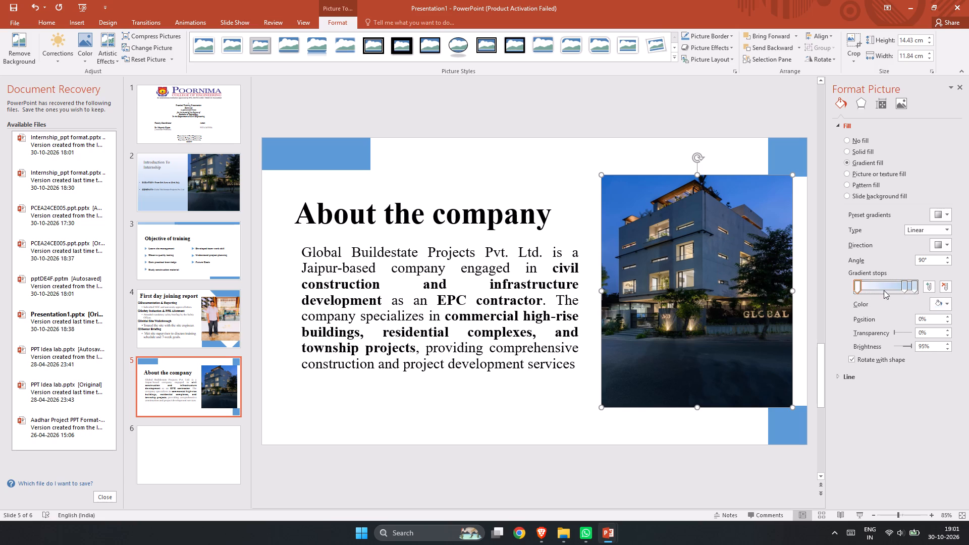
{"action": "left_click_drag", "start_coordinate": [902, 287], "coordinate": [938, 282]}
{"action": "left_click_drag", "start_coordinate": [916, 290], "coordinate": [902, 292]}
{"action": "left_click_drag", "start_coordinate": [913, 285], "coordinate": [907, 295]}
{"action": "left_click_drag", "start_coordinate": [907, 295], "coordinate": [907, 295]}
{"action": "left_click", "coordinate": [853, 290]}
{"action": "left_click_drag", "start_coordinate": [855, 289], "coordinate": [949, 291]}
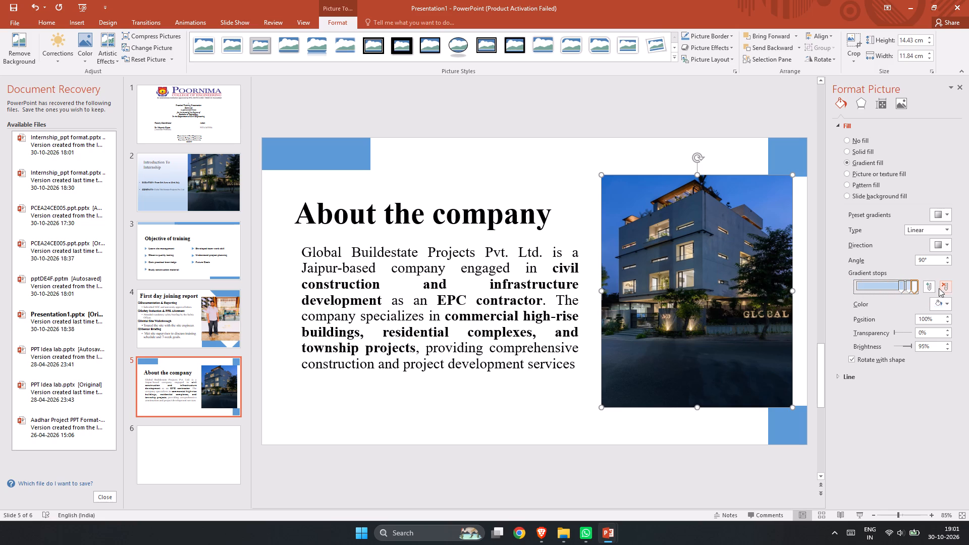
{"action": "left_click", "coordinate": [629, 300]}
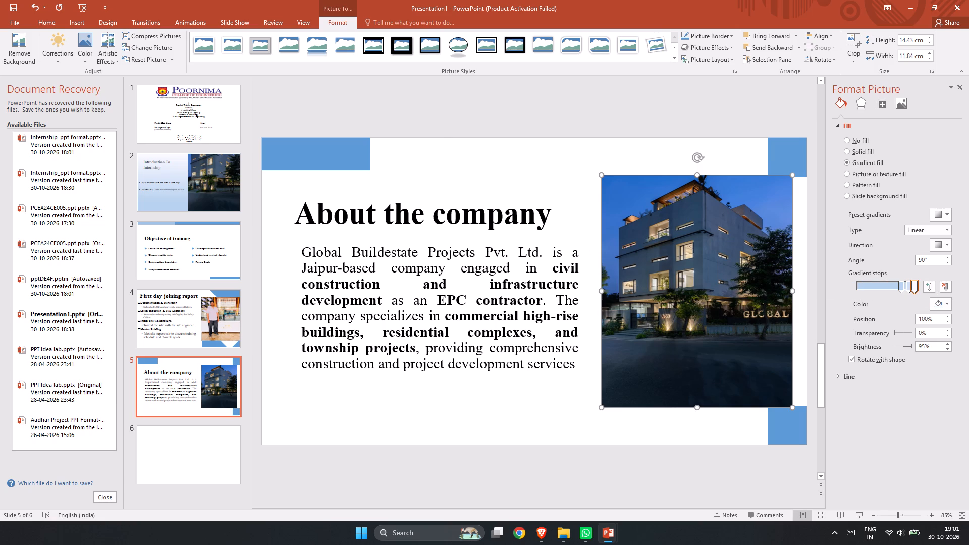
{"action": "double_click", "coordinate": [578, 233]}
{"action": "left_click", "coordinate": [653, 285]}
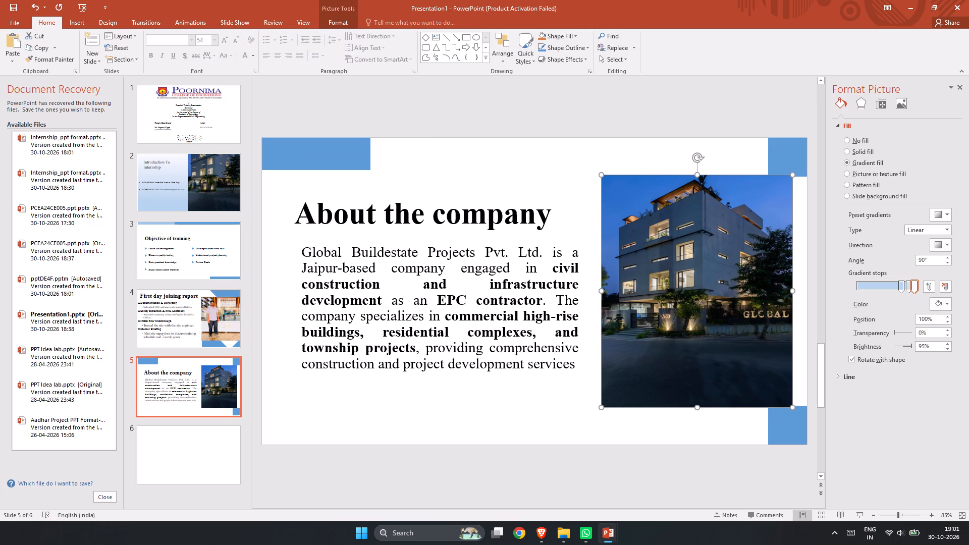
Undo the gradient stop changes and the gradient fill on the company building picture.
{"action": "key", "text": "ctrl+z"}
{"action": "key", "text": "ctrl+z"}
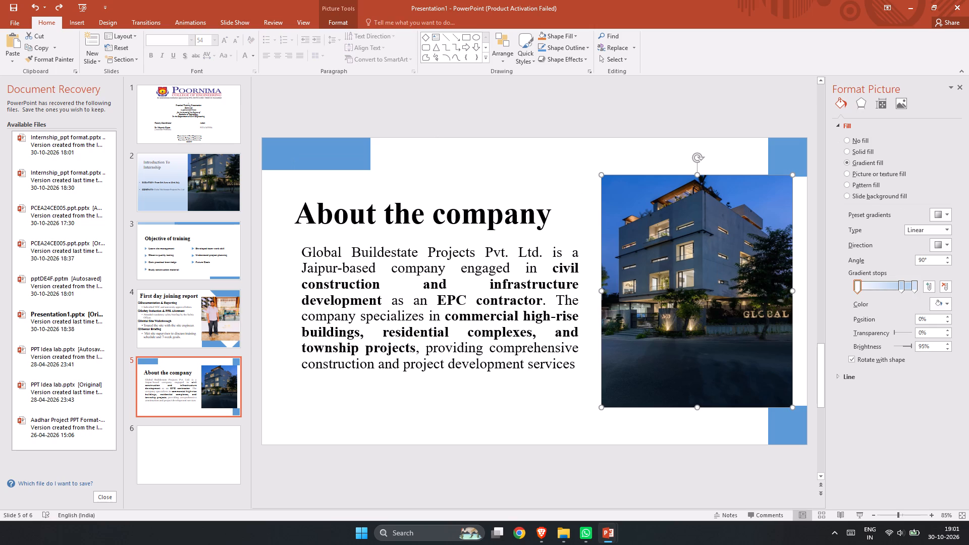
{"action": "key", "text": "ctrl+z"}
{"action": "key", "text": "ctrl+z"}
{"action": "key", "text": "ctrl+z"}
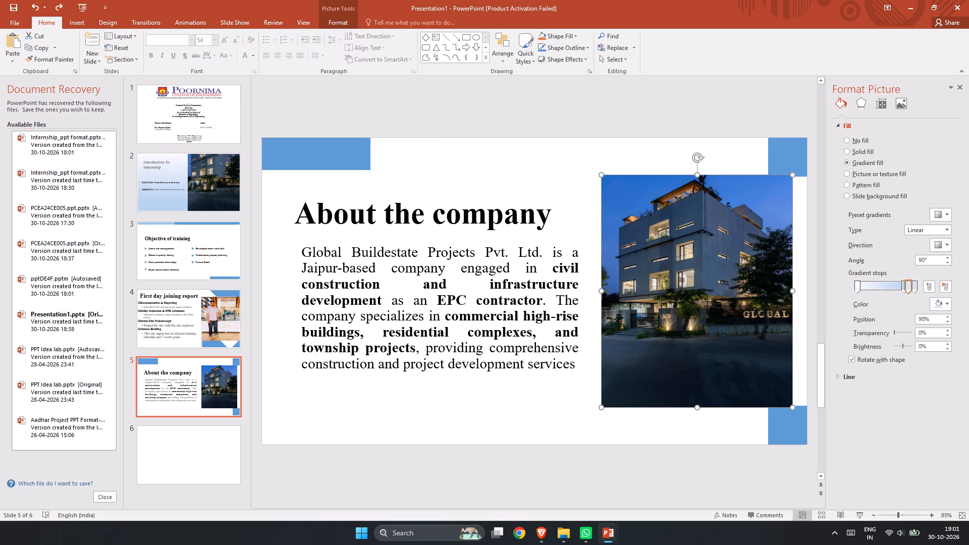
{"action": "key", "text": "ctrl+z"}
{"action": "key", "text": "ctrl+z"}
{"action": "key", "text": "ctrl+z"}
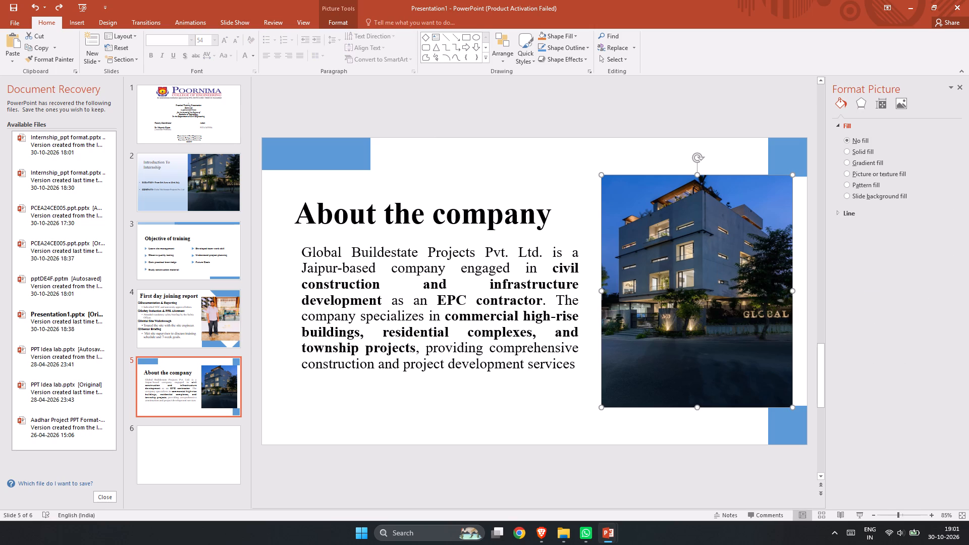
Apply a gradient fill to the background of the "About the company" slide.
{"action": "double_click", "coordinate": [555, 203]}
{"action": "left_click", "coordinate": [863, 154]}
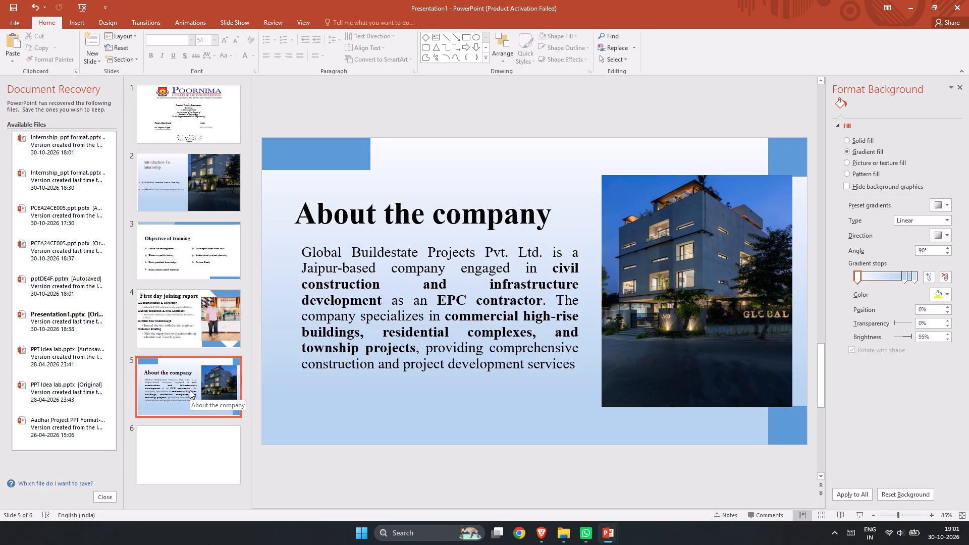
Save the presentation.
{"action": "key", "text": "ctrl+s"}
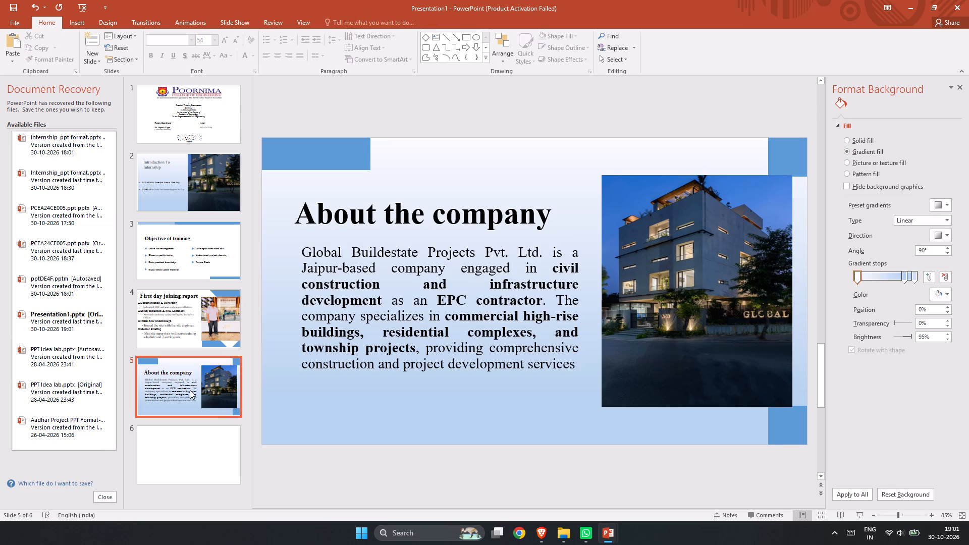
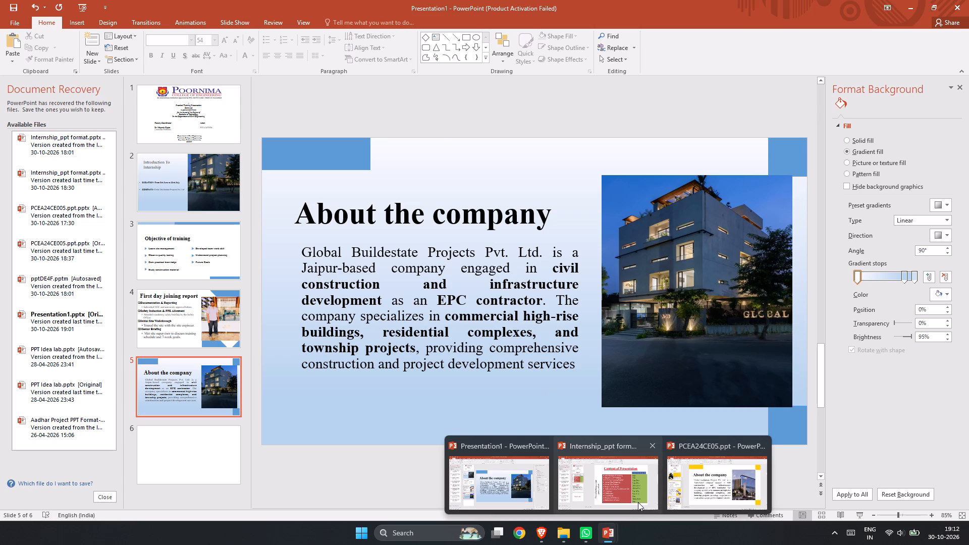
Switch to the Internship_ppt format presentation and check its Content of Presentation slide.
{"action": "left_click", "coordinate": [638, 502]}
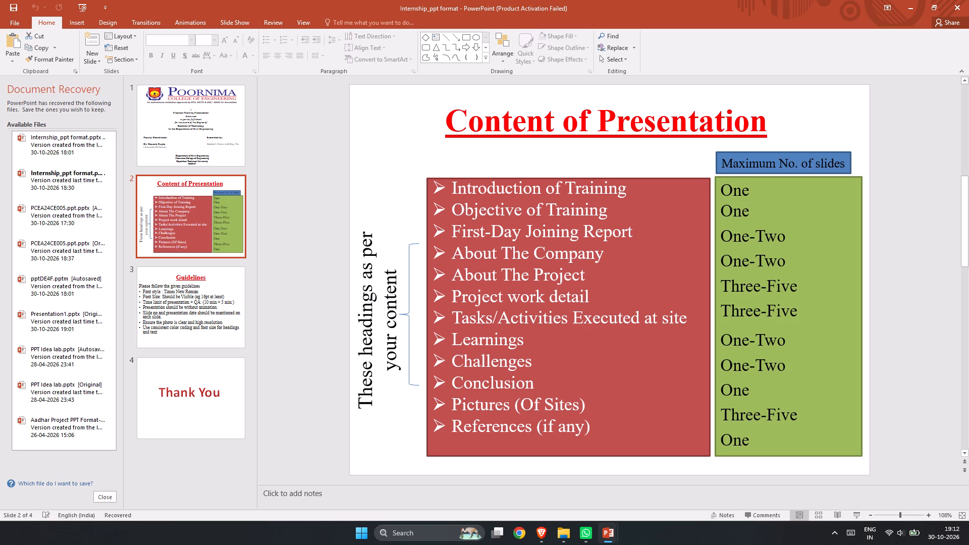
{"action": "left_click", "coordinate": [542, 538]}
{"action": "left_click", "coordinate": [574, 0]}
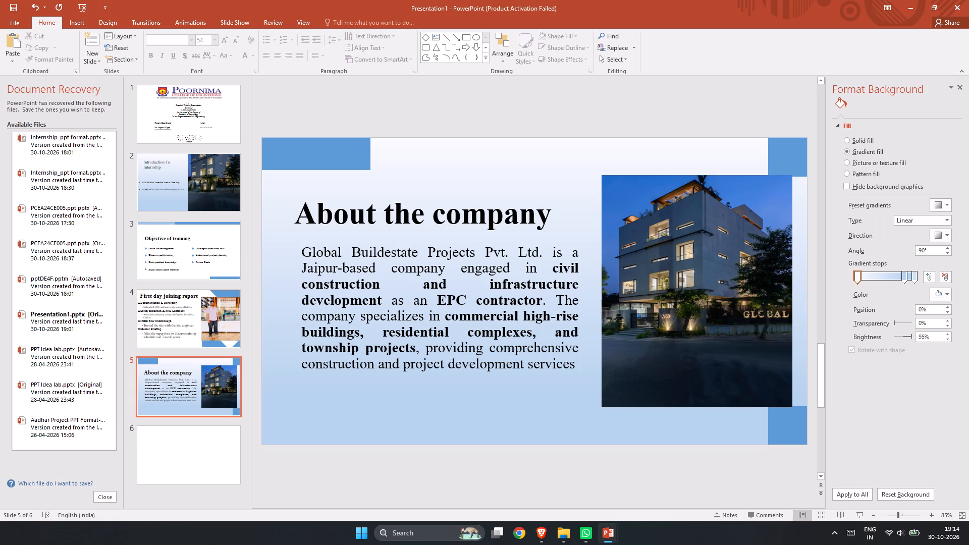
{"action": "double_click", "coordinate": [429, 267]}
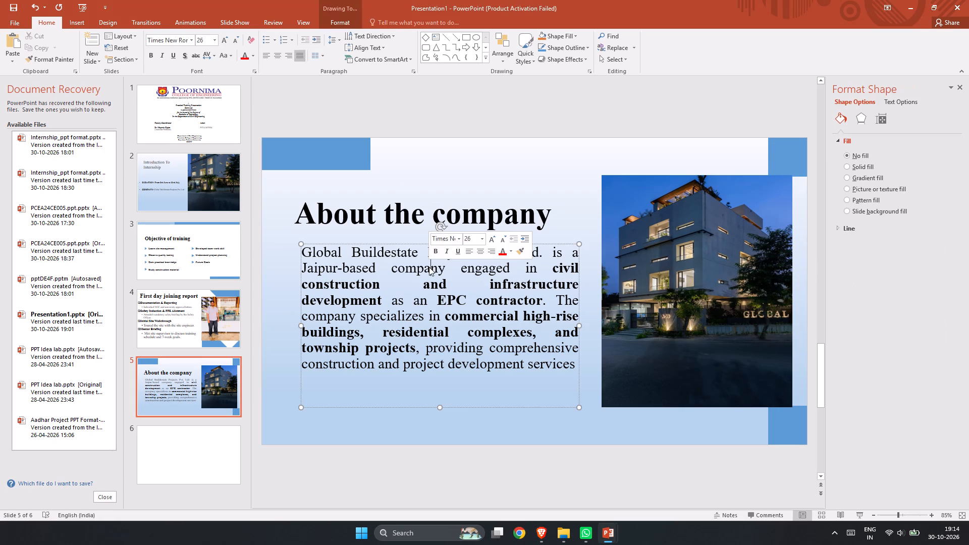
{"action": "left_click", "coordinate": [385, 217]}
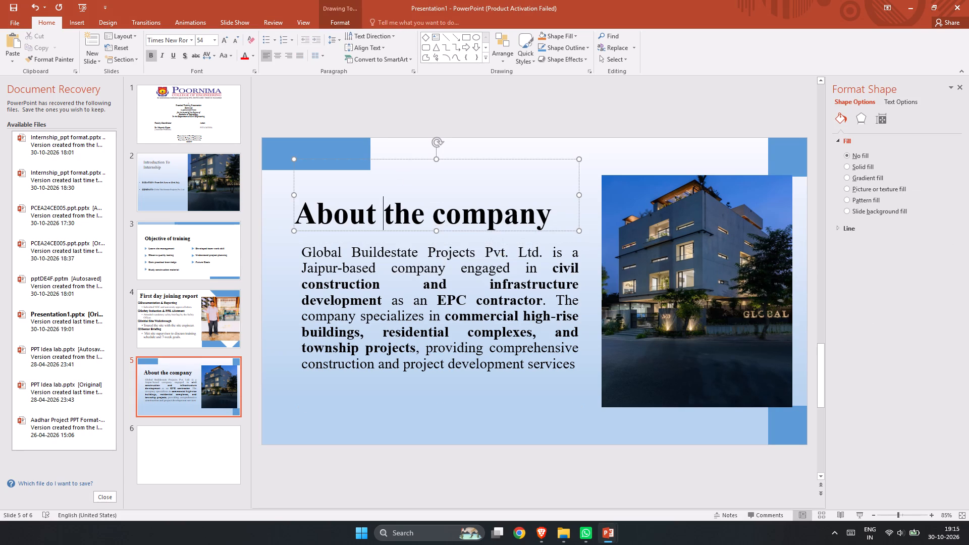
{"action": "left_click", "coordinate": [194, 204]}
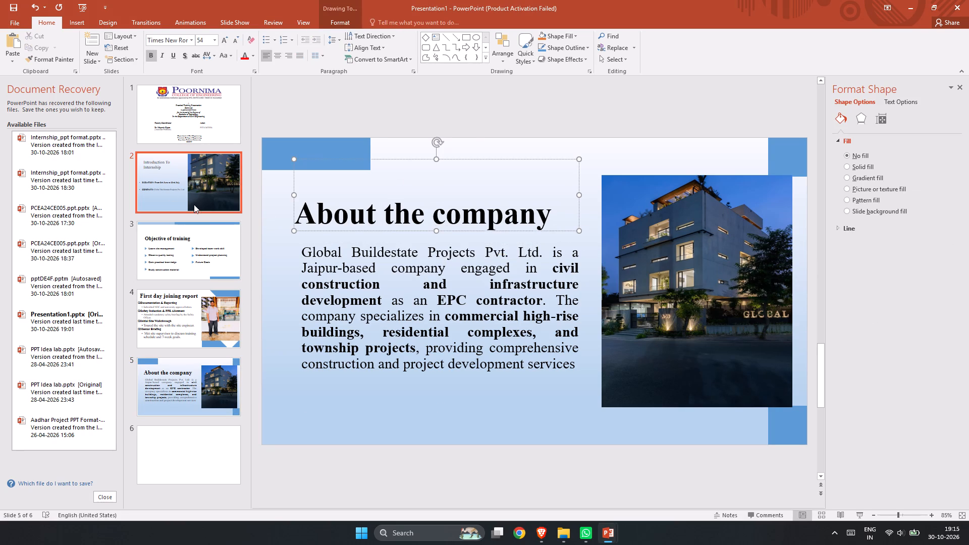
{"action": "left_click", "coordinate": [364, 199]}
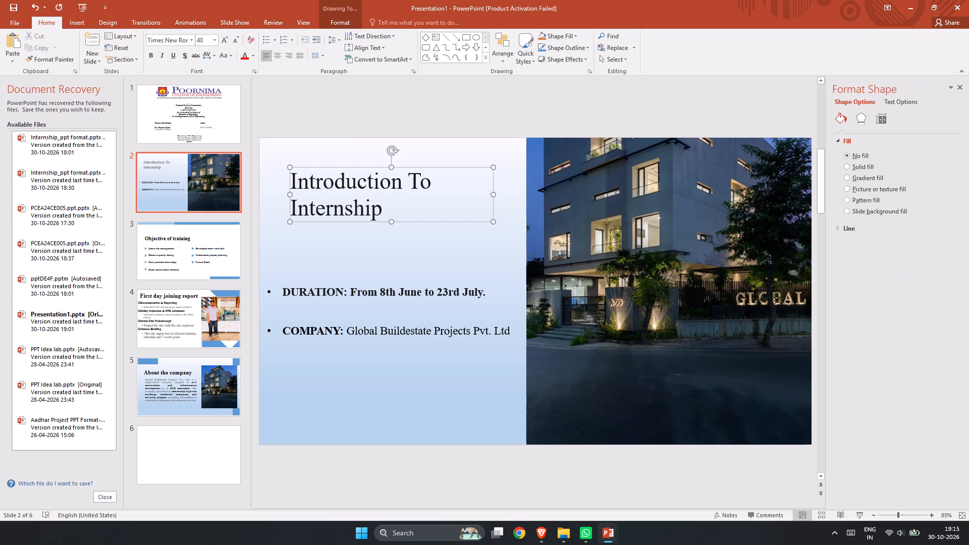
{"action": "left_click", "coordinate": [340, 295]}
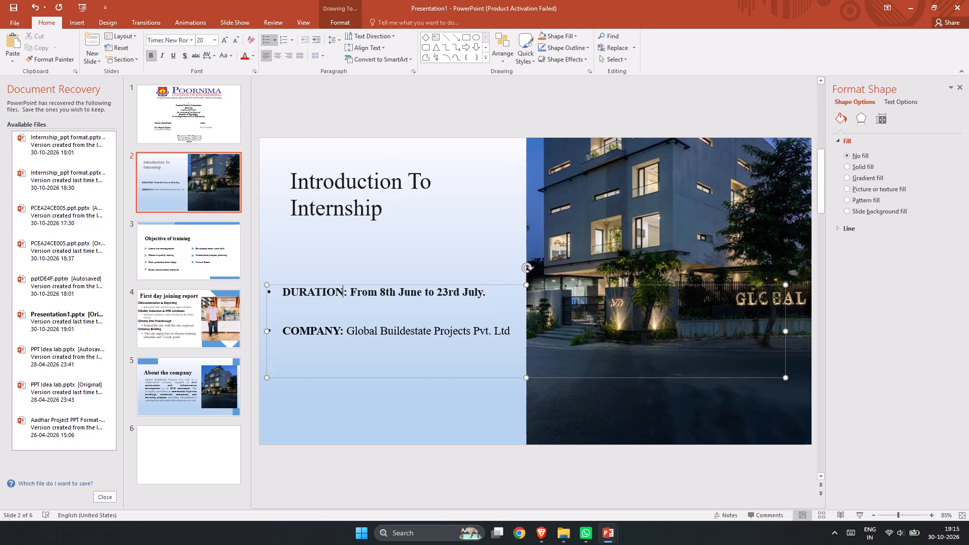
{"action": "left_click", "coordinate": [340, 295]}
{"action": "left_click", "coordinate": [328, 341]}
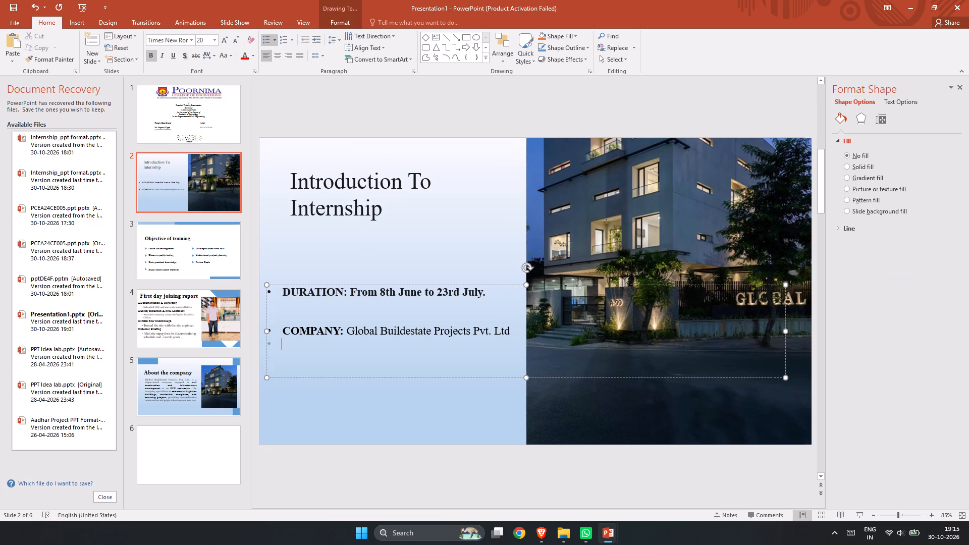
{"action": "left_click", "coordinate": [305, 334]}
{"action": "left_click", "coordinate": [231, 332]}
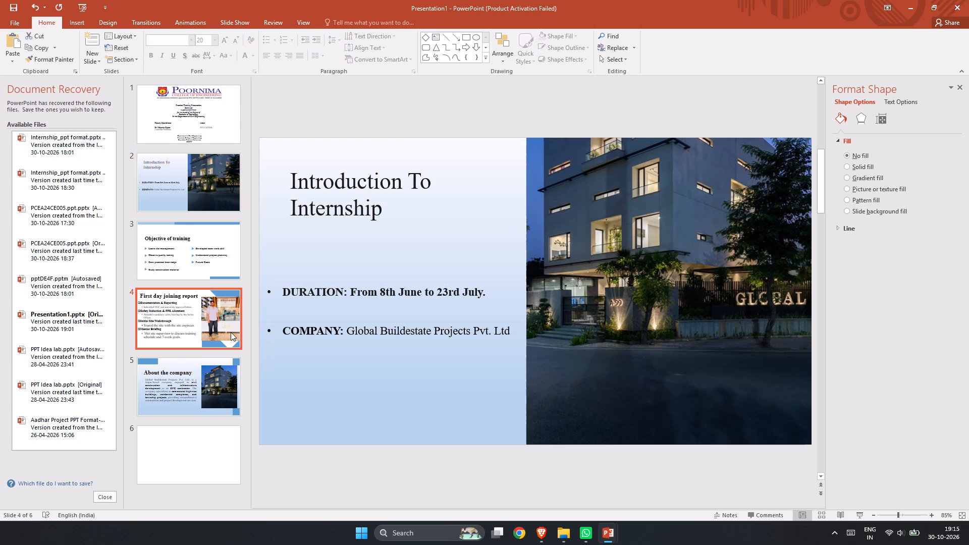
{"action": "left_click", "coordinate": [326, 293]}
{"action": "left_click", "coordinate": [332, 244]}
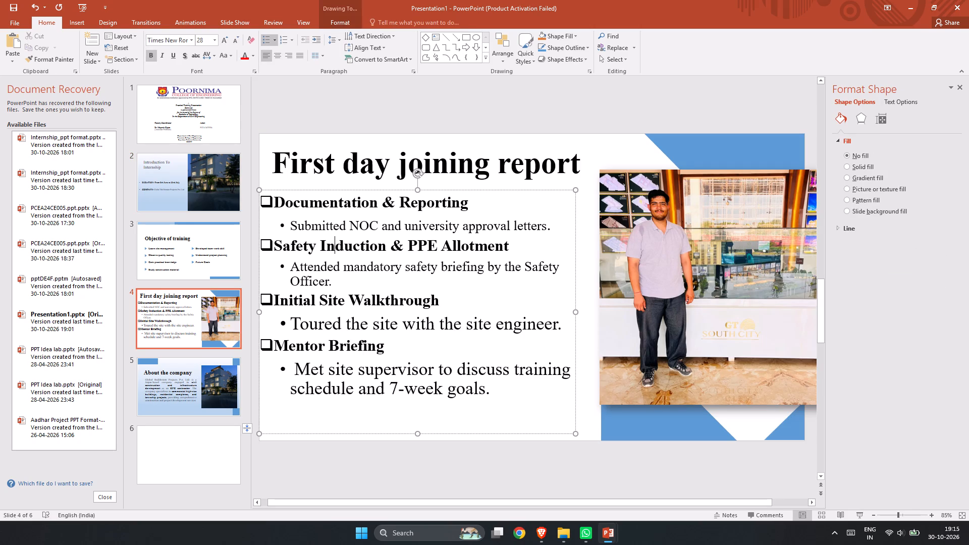
{"action": "left_click", "coordinate": [332, 220]}
{"action": "left_click", "coordinate": [315, 196]}
{"action": "left_click", "coordinate": [168, 369]}
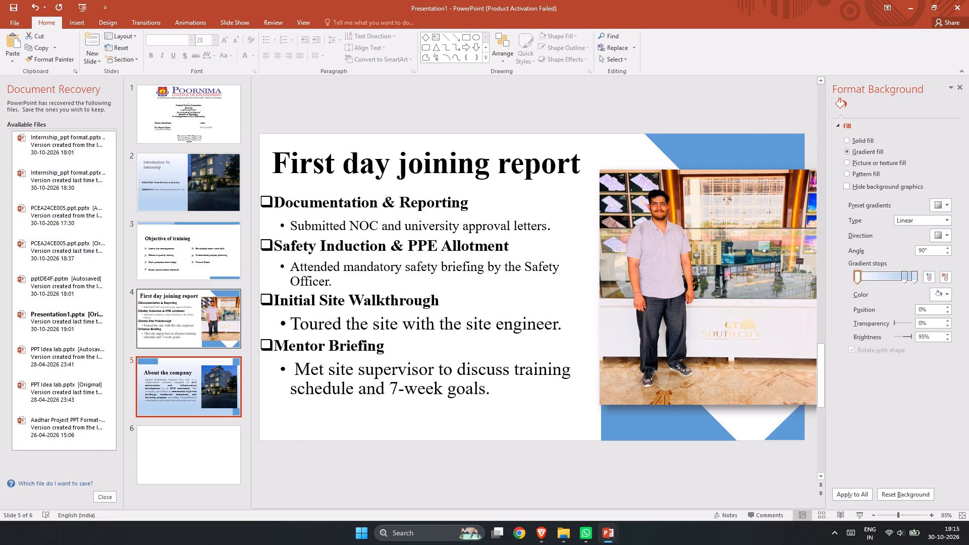
Examine the Project overview slide in PCEA24CE05.ppt as a reference for the blank slide 6, and return to Presentation1.
{"action": "left_click", "coordinate": [175, 444]}
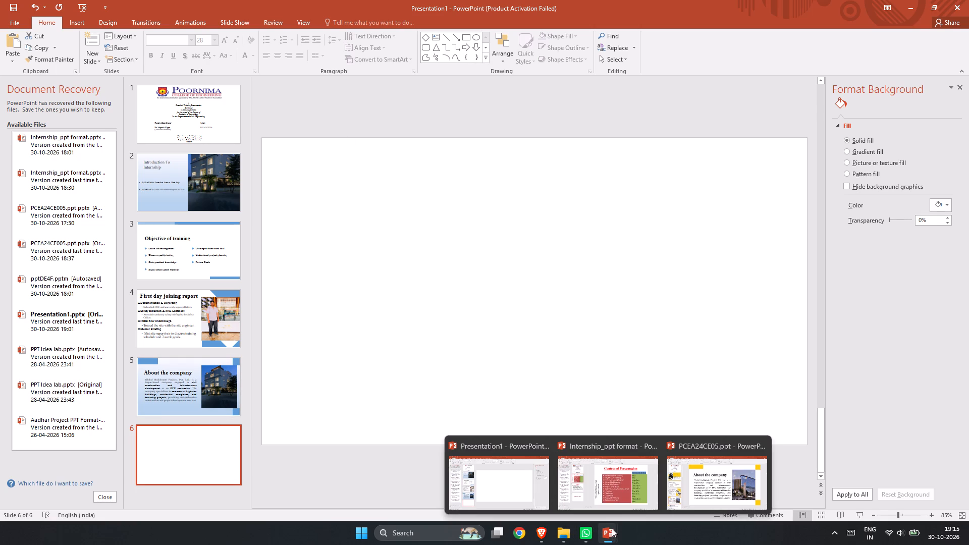
{"action": "left_click", "coordinate": [690, 483]}
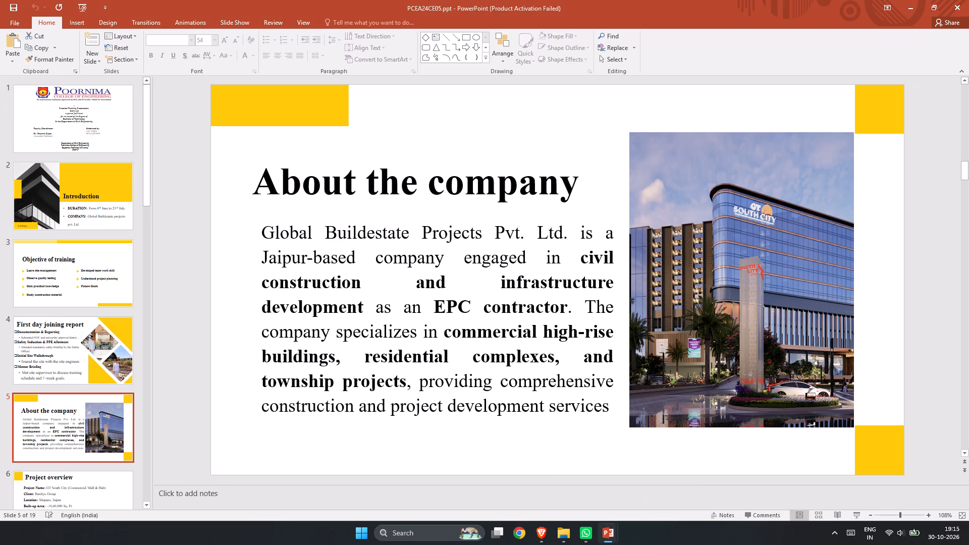
{"action": "scroll", "coordinate": [111, 368], "scroll_direction": "down", "scroll_amount": 3}
{"action": "left_click", "coordinate": [84, 396]}
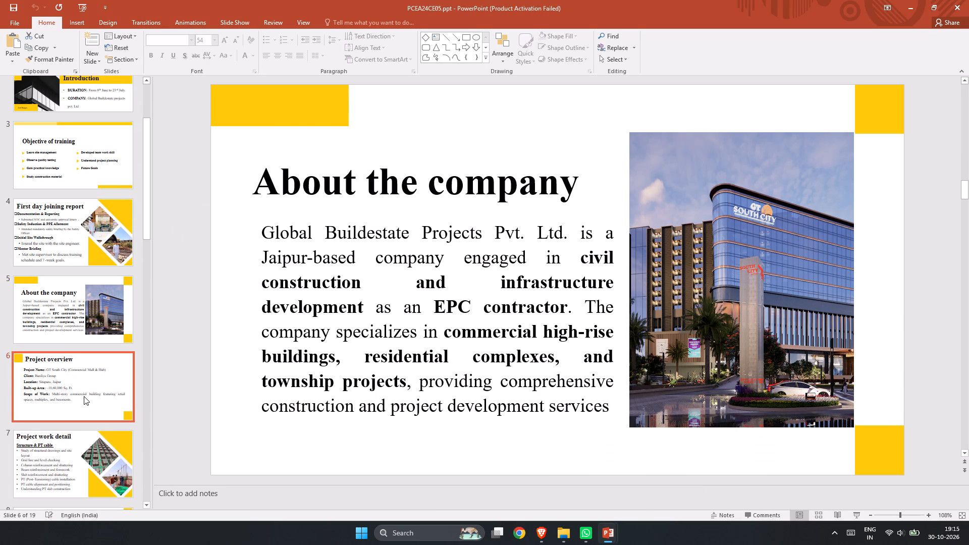
{"action": "scroll", "coordinate": [84, 396], "scroll_direction": "down", "scroll_amount": 2}
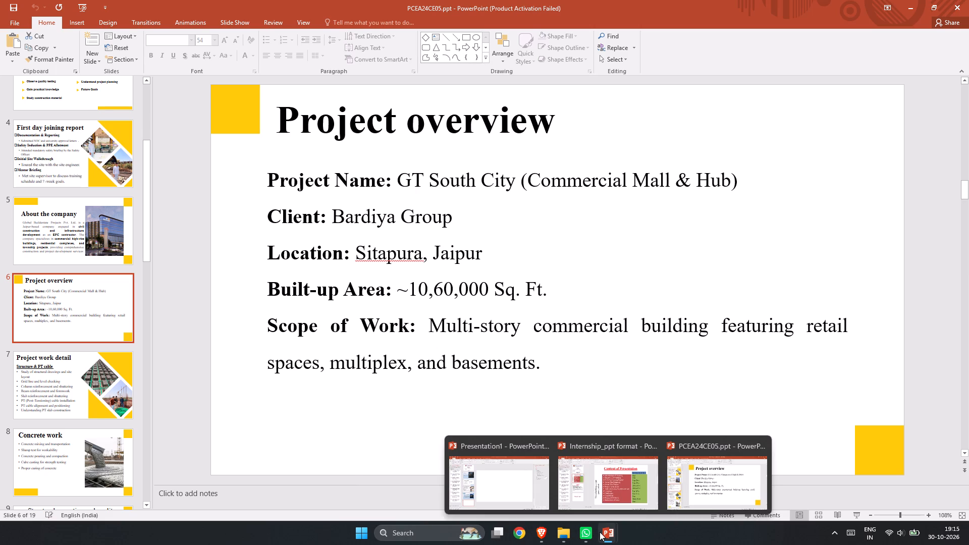
{"action": "left_click", "coordinate": [514, 466]}
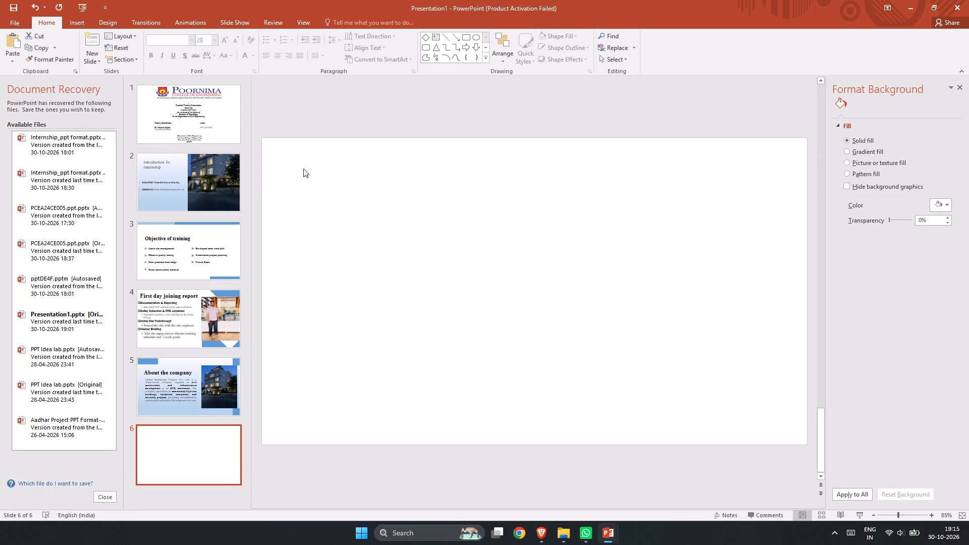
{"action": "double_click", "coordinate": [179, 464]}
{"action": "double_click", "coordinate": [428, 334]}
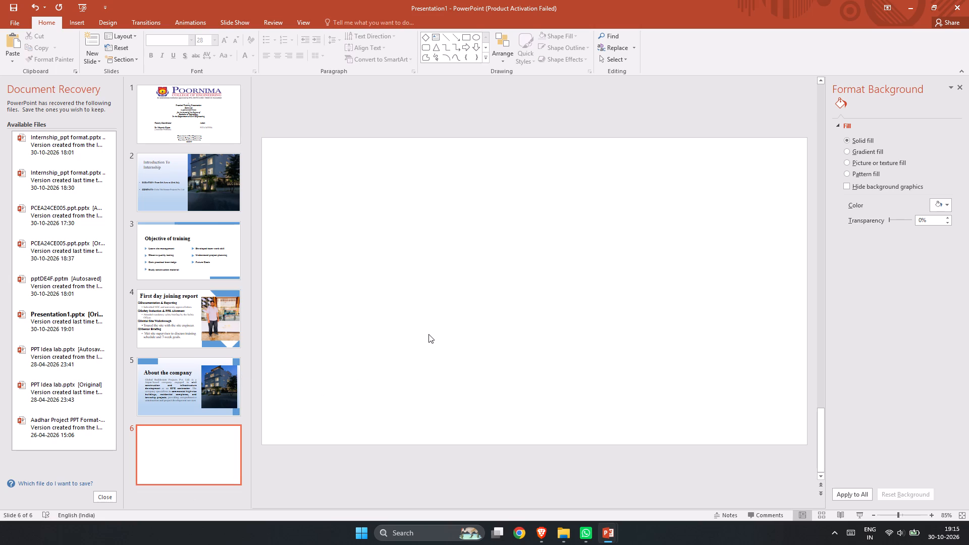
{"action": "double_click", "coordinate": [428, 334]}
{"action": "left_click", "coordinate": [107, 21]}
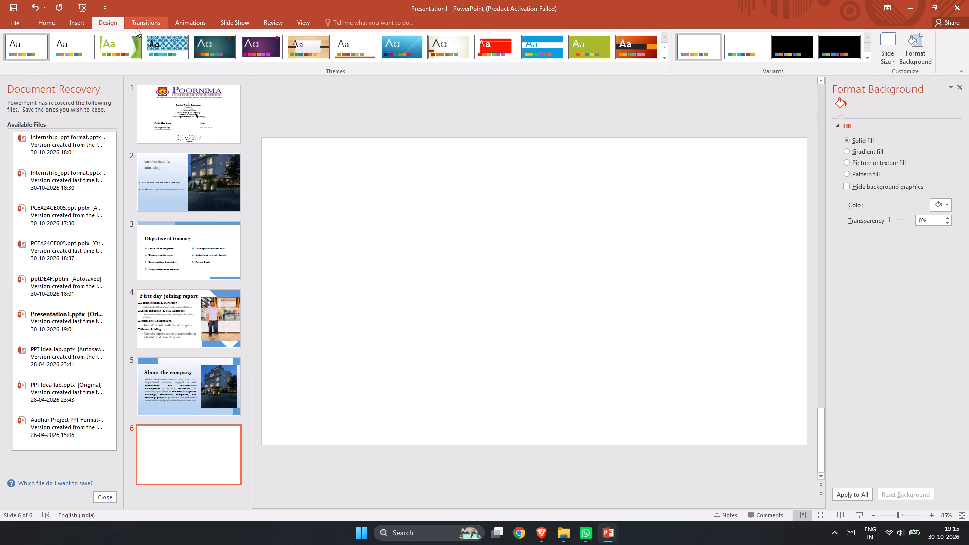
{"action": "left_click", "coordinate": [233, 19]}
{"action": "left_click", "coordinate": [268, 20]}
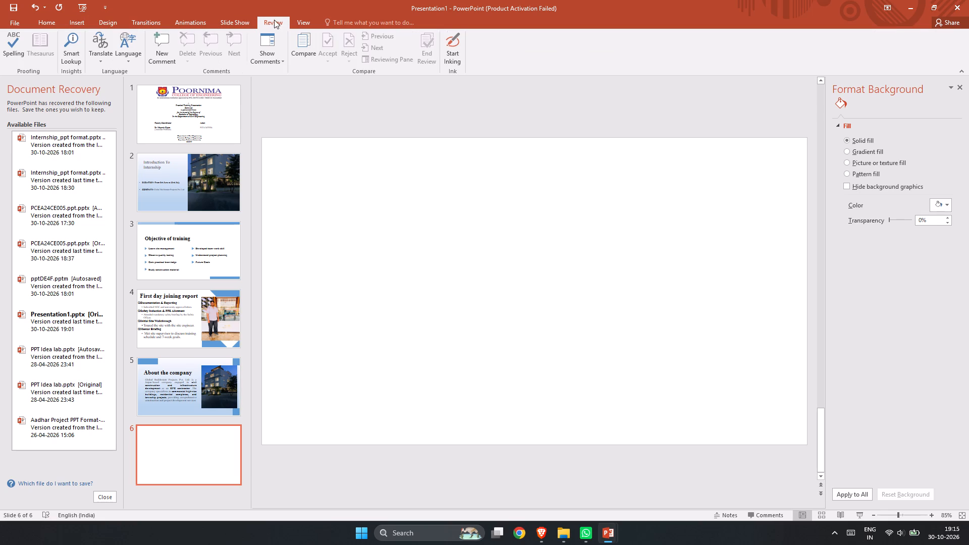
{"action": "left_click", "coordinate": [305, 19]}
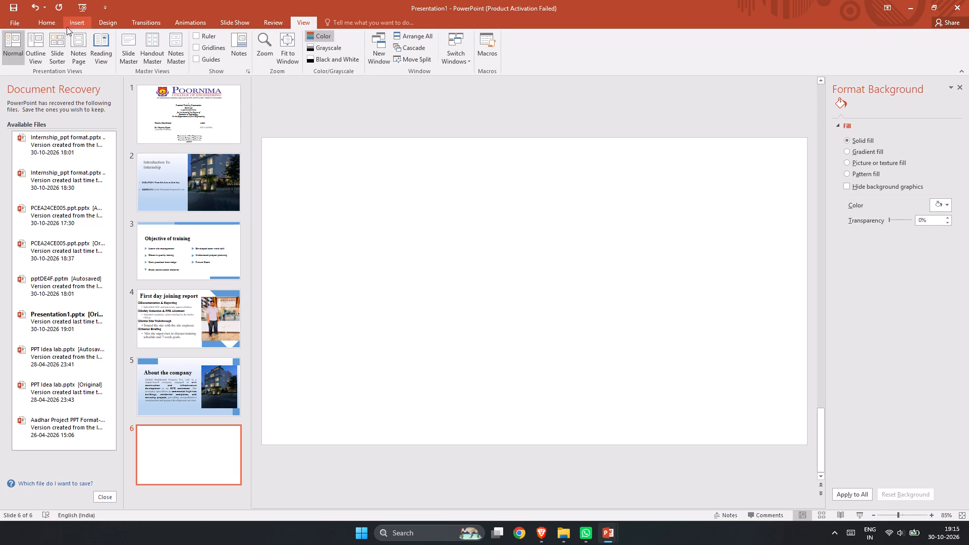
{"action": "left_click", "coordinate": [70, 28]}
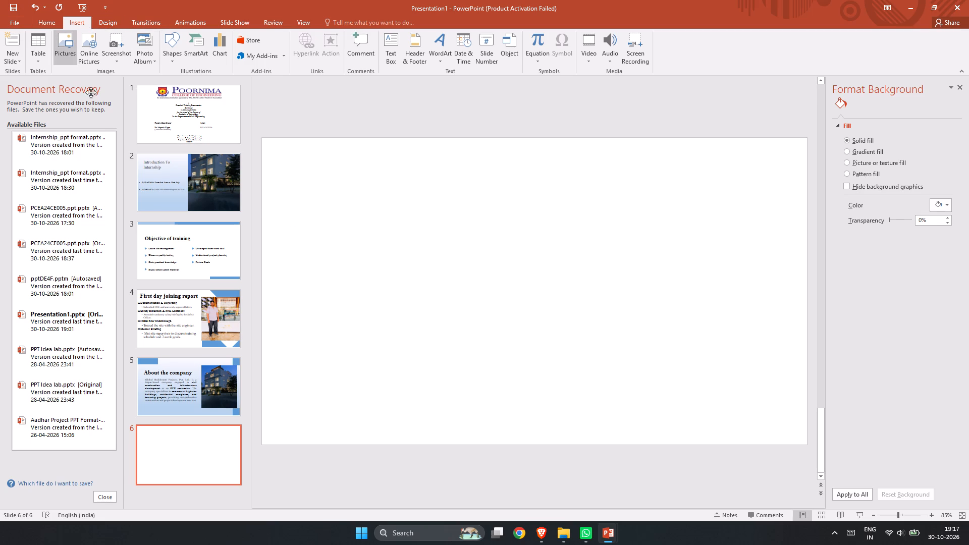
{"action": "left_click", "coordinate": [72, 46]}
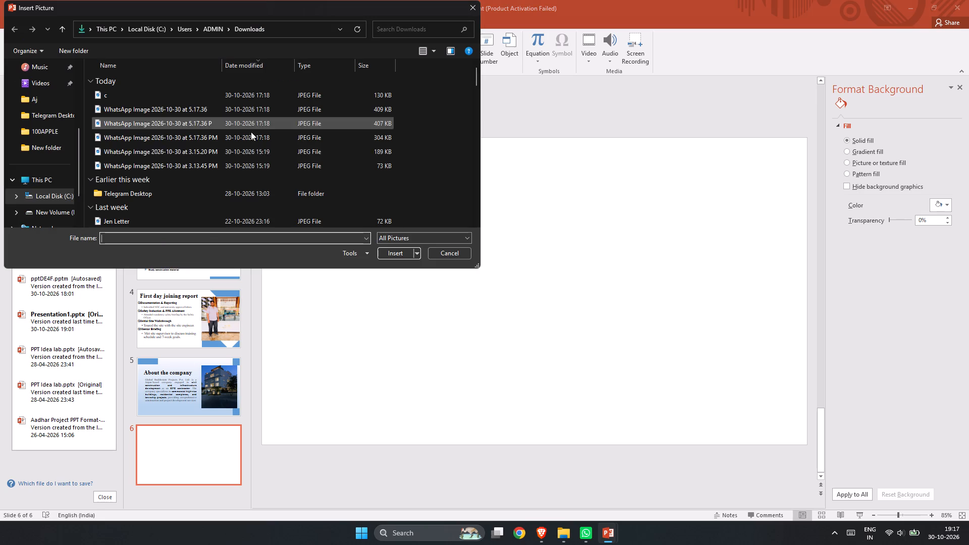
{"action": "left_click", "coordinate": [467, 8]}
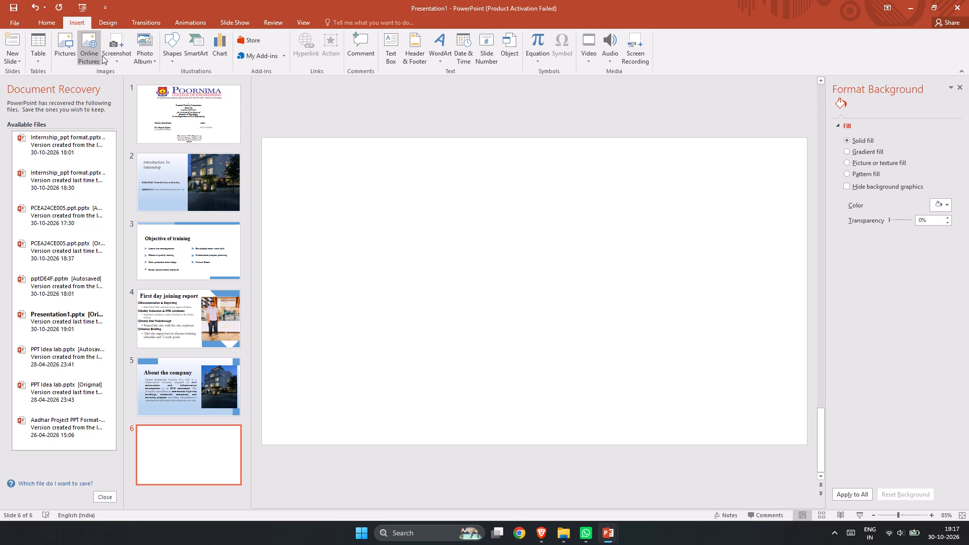
Draw a blue rectangle about 17.4 cm wide and 6.2 cm high from the upper-left corner of blank slide 6.
{"action": "left_click", "coordinate": [181, 47]}
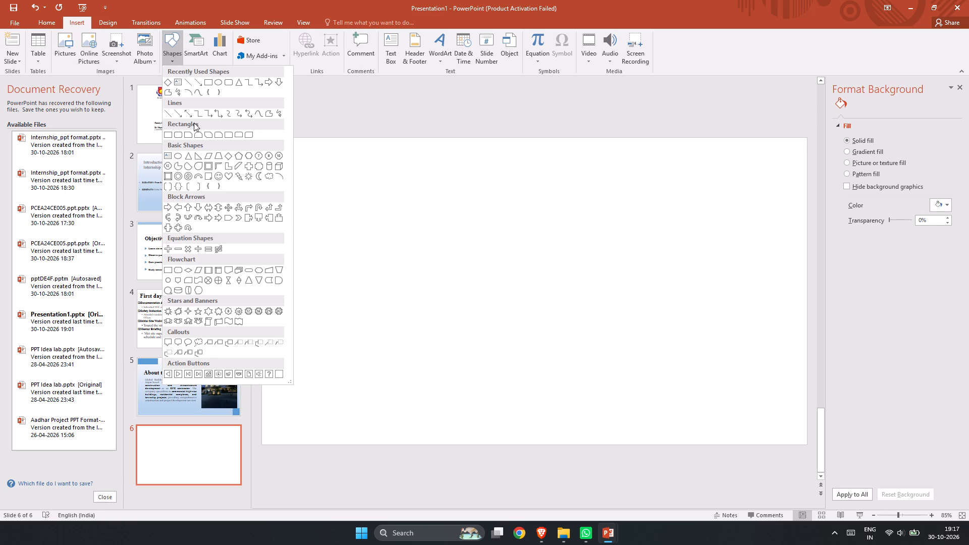
{"action": "left_click", "coordinate": [207, 76]}
{"action": "left_click", "coordinate": [207, 80]}
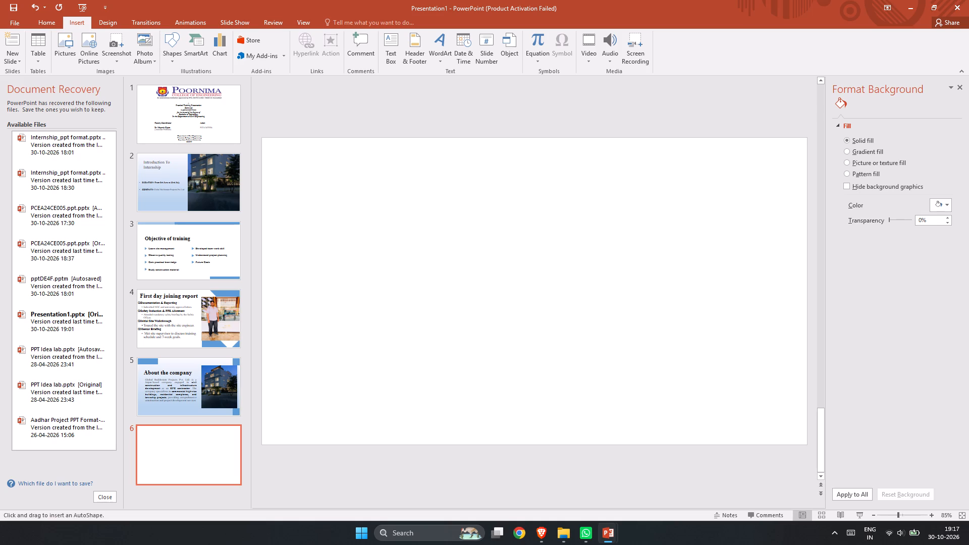
{"action": "left_click_drag", "start_coordinate": [262, 137], "coordinate": [341, 187]}
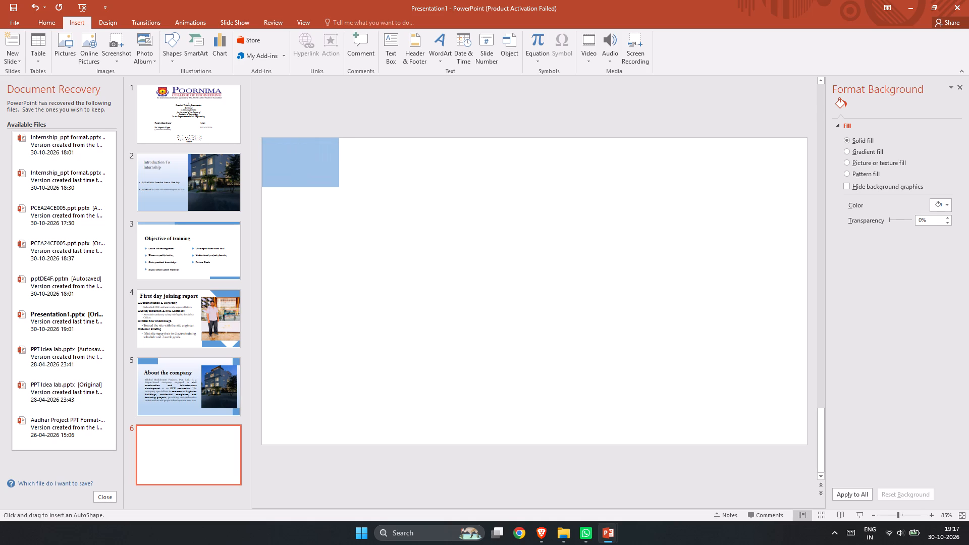
{"action": "left_click_drag", "start_coordinate": [341, 187], "coordinate": [396, 187]}
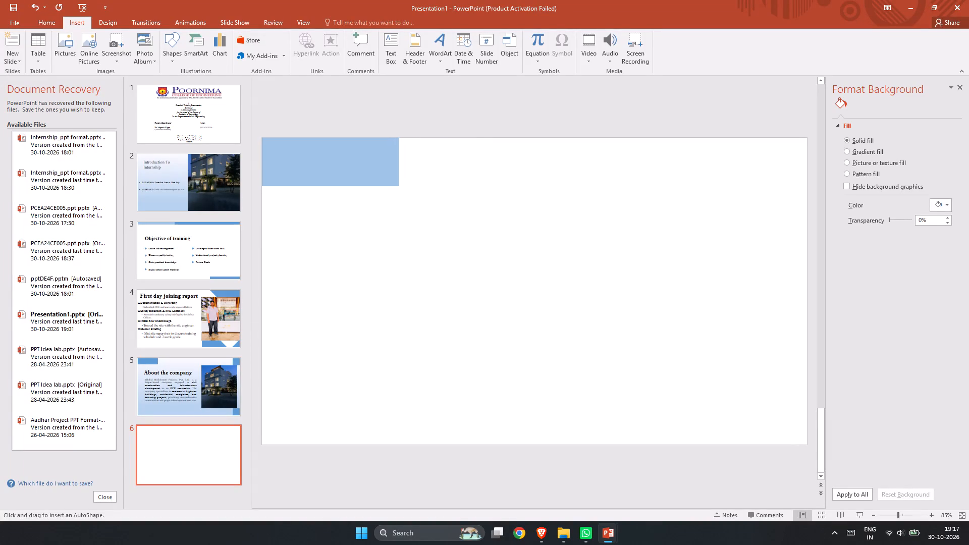
{"action": "left_click_drag", "start_coordinate": [396, 187], "coordinate": [542, 237]}
{"action": "left_click", "coordinate": [433, 179]}
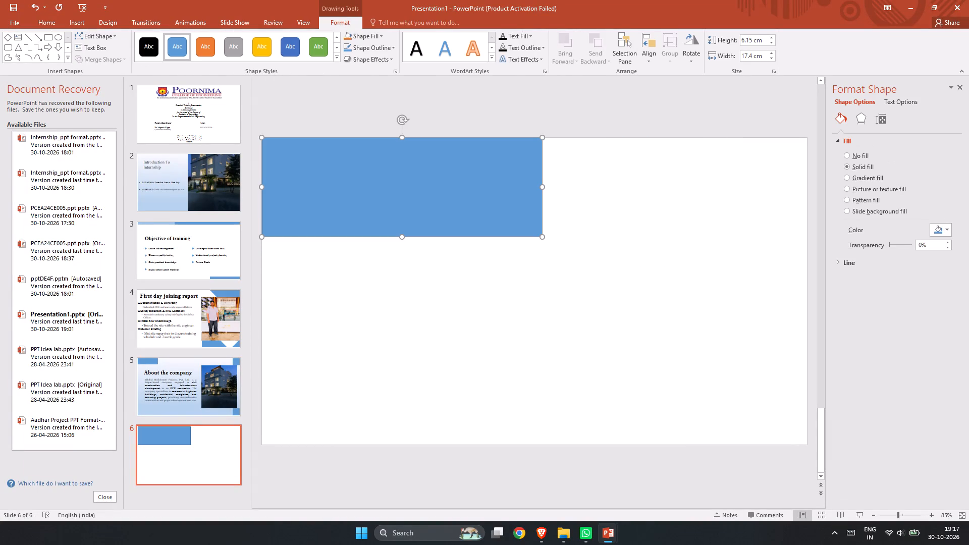
{"action": "left_click", "coordinate": [433, 179]}
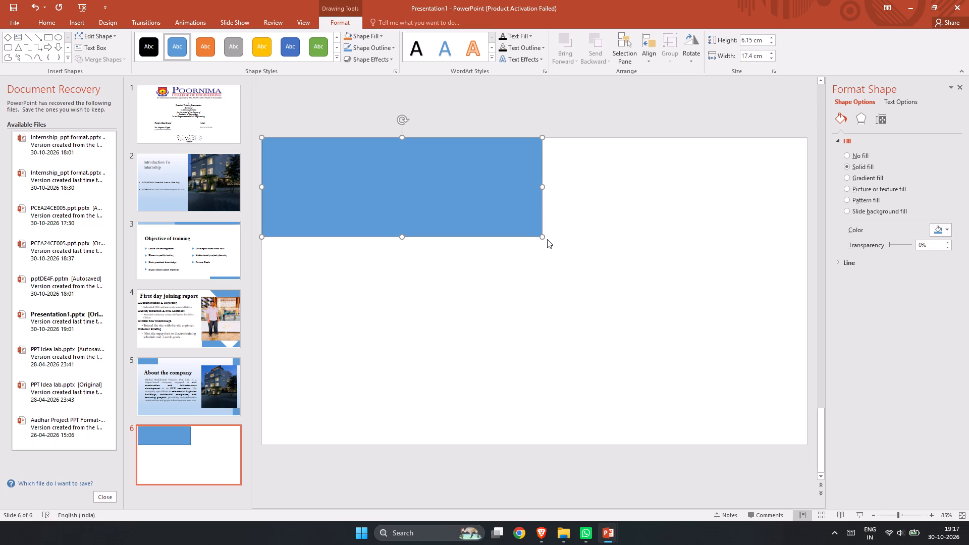
Move the blue rectangle on slide 6 slightly inward, away from the slide's top and left edges.
{"action": "left_click_drag", "start_coordinate": [536, 239], "coordinate": [578, 269]}
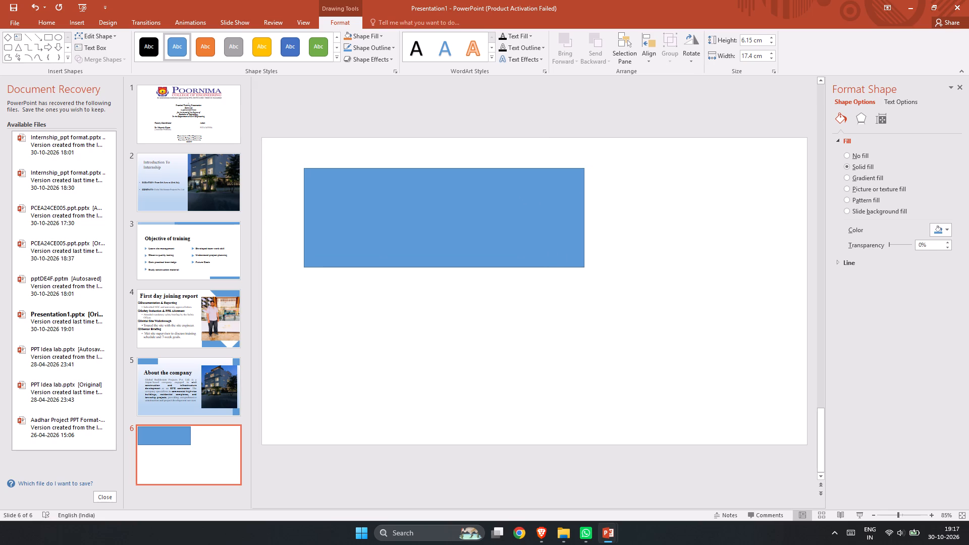
{"action": "left_click_drag", "start_coordinate": [578, 269], "coordinate": [576, 261]}
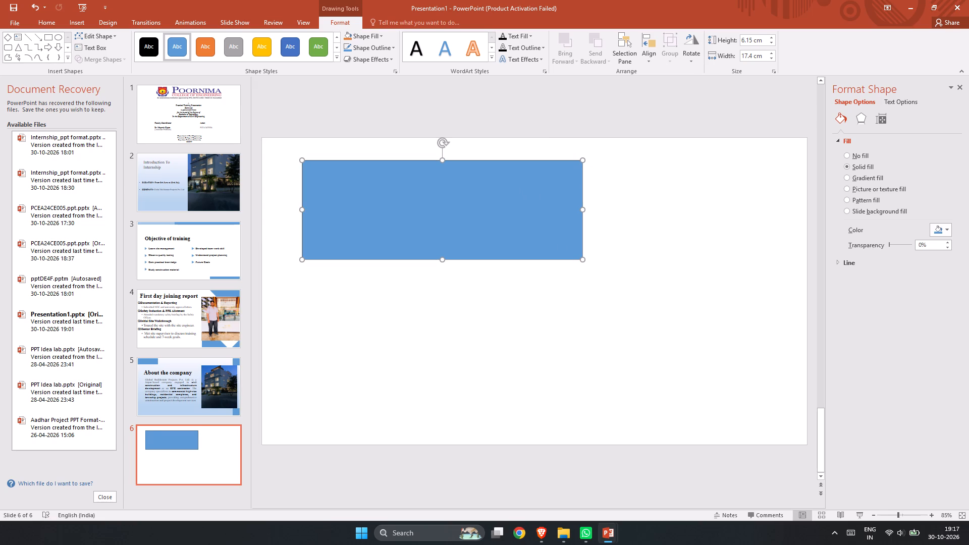
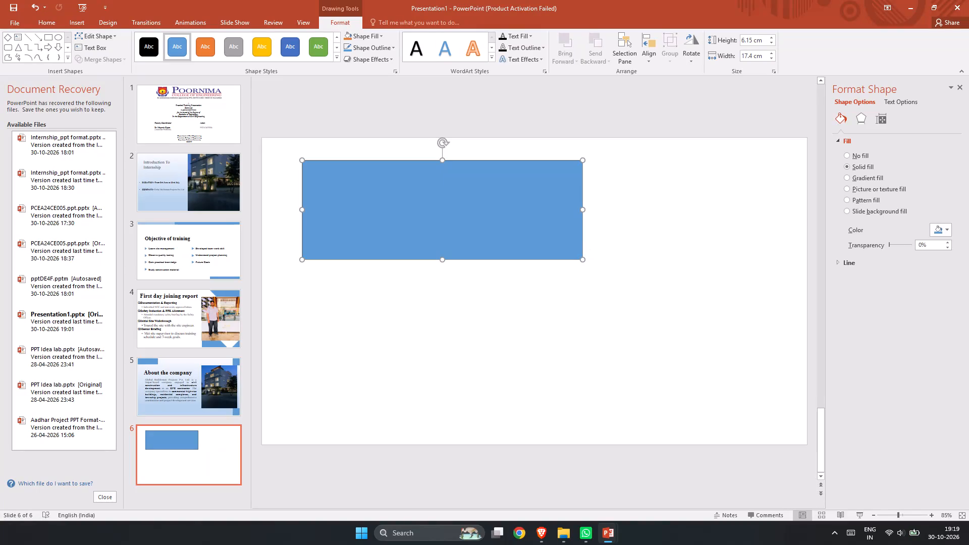
Resize the blue rectangle on slide 6 to about 17.56 cm wide and 4.67 cm high.
{"action": "left_click_drag", "start_coordinate": [582, 261], "coordinate": [583, 247]}
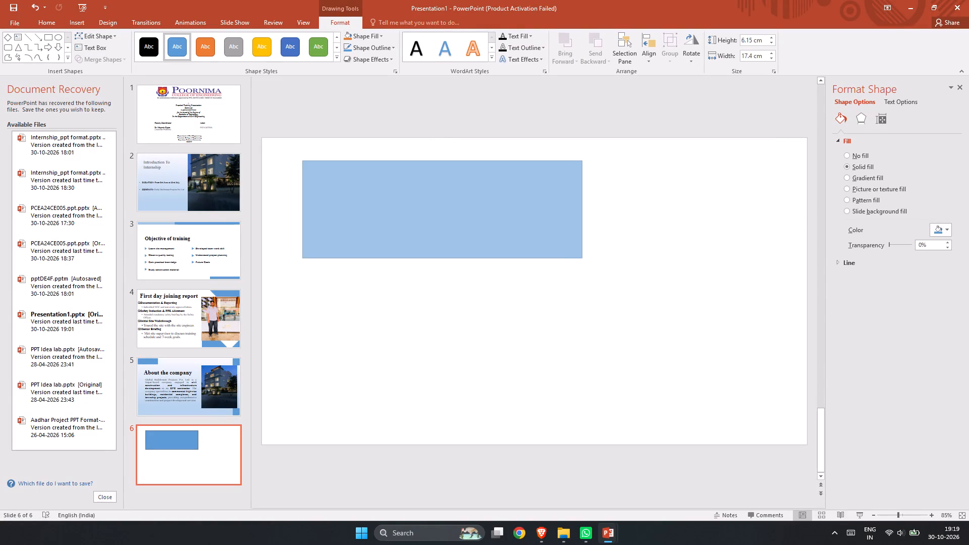
{"action": "left_click_drag", "start_coordinate": [583, 247], "coordinate": [585, 236]}
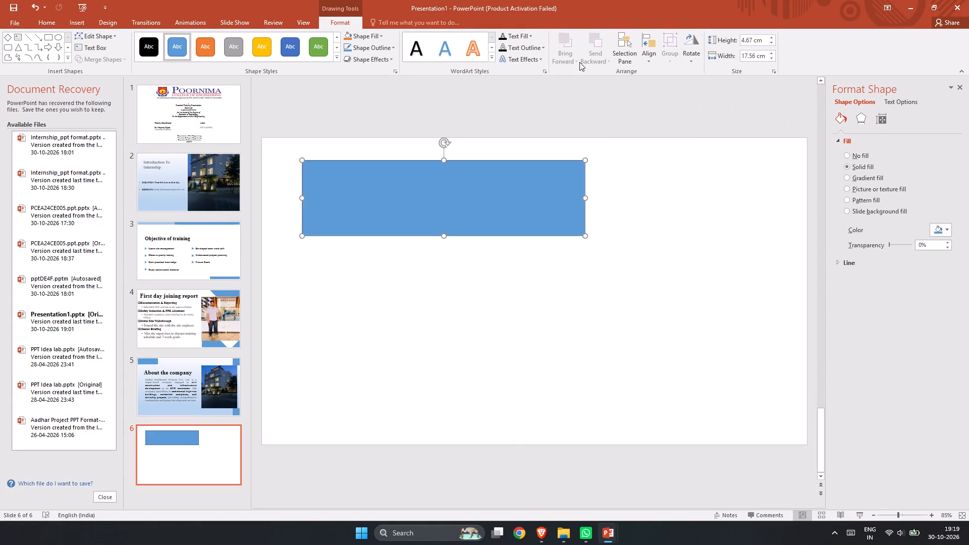
Fill the rectangle on slide 6 with a light blue tint from the theme colours.
{"action": "left_click", "coordinate": [366, 50]}
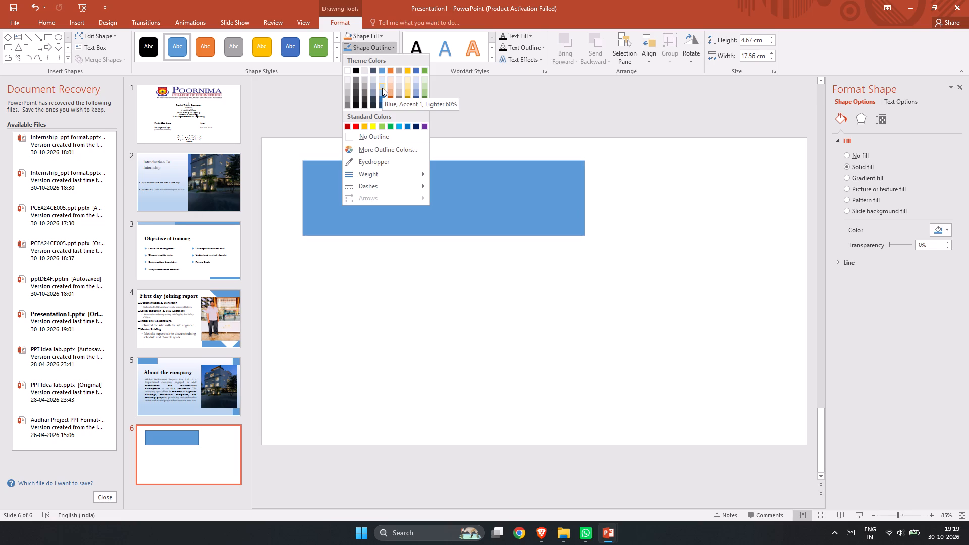
{"action": "left_click", "coordinate": [373, 33]}
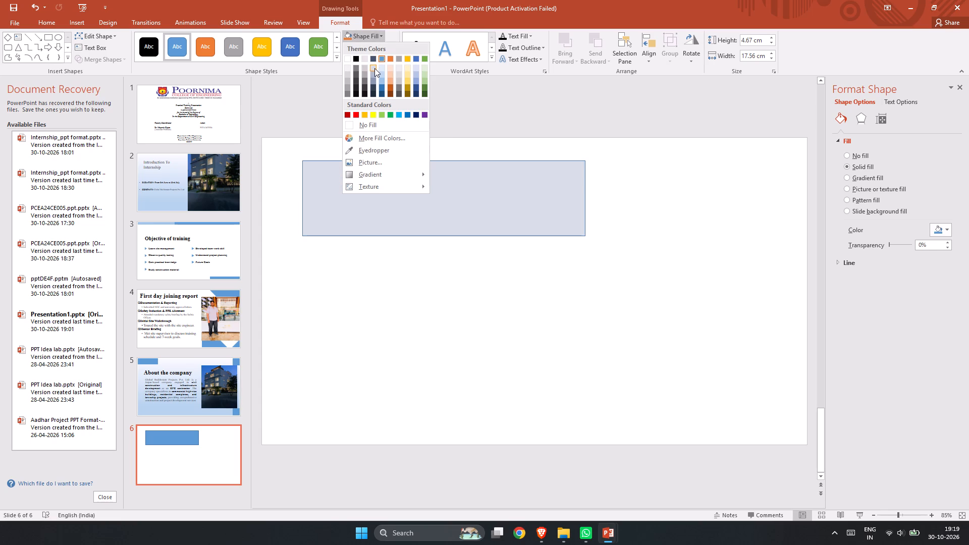
{"action": "left_click", "coordinate": [384, 75]}
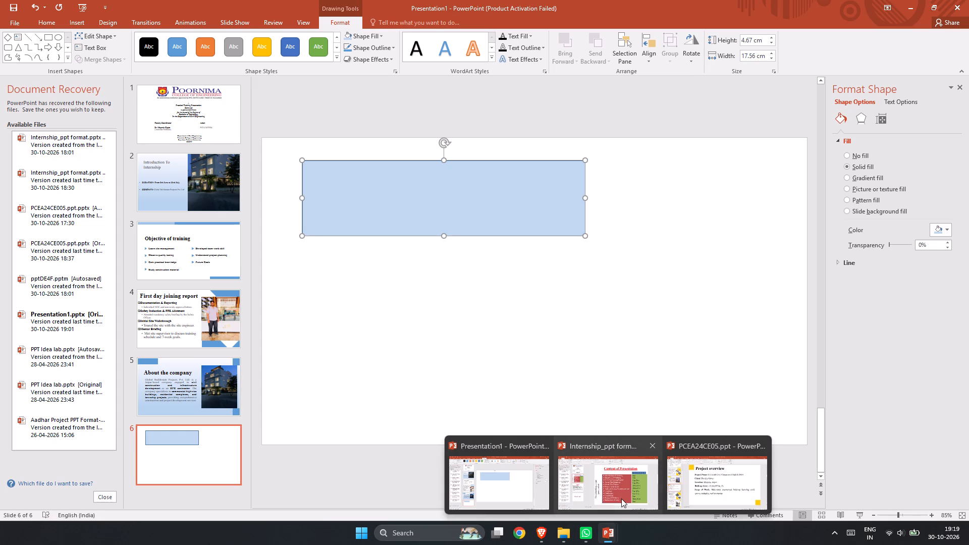
Copy the "Project overview" heading text from slide 6 of PCEA24CE05.ppt and return to Presentation1.
{"action": "left_click", "coordinate": [690, 476]}
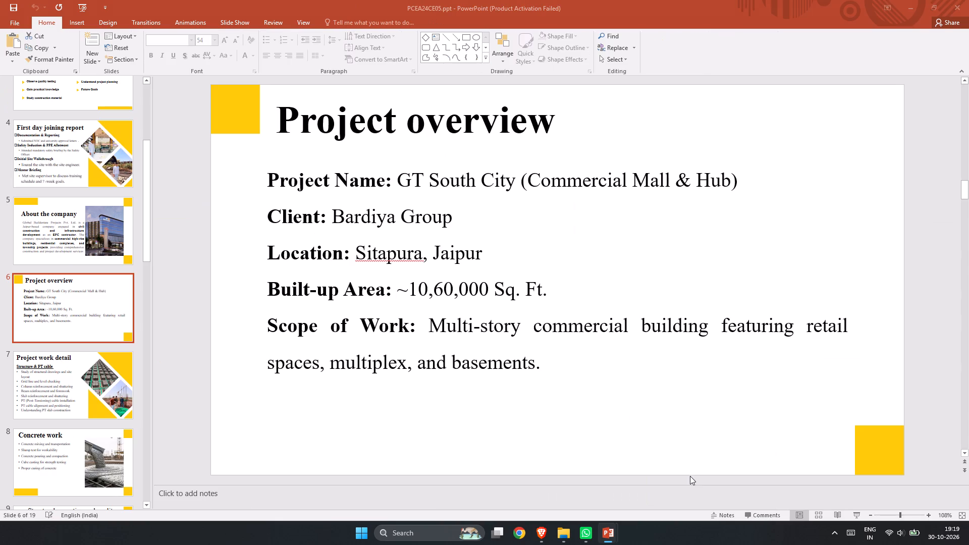
{"action": "double_click", "coordinate": [437, 126]}
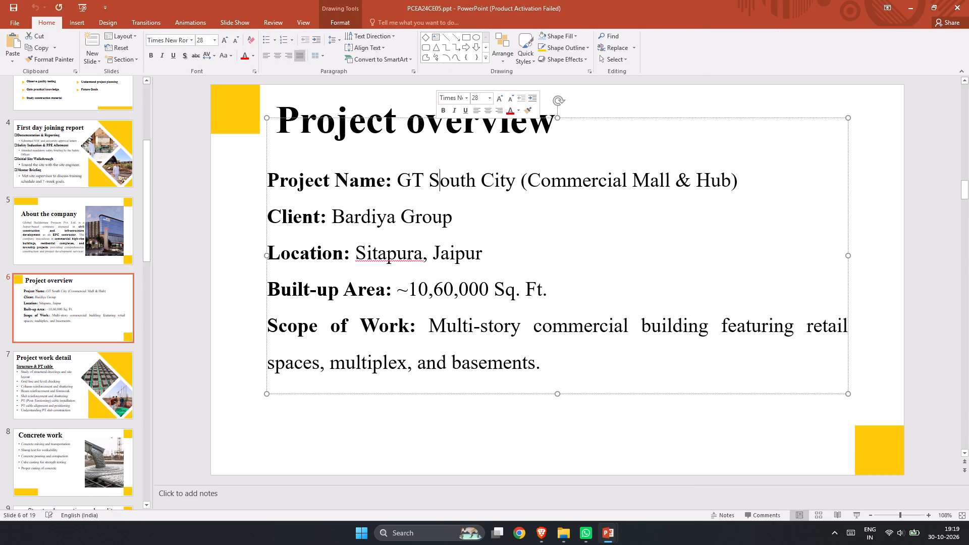
{"action": "left_click", "coordinate": [420, 108]}
{"action": "left_click", "coordinate": [420, 108]}
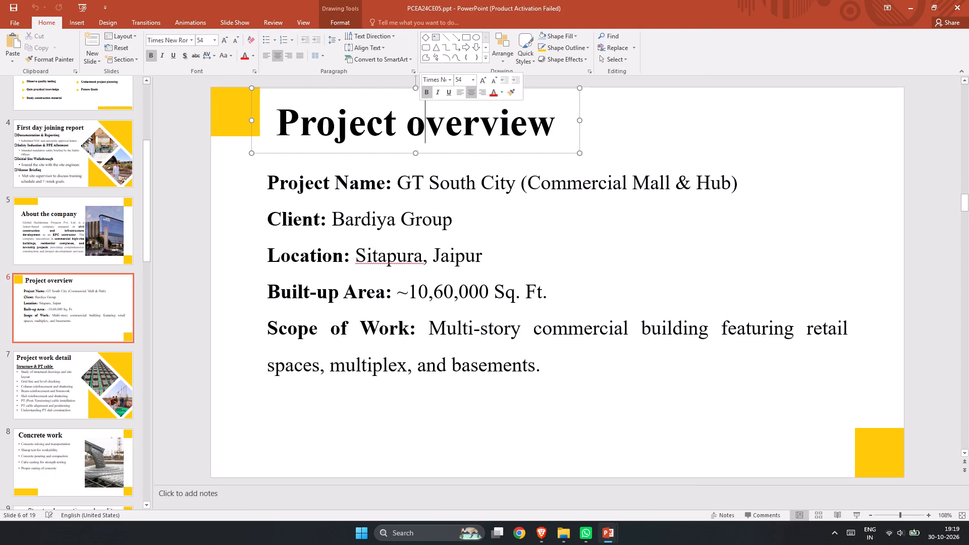
{"action": "double_click", "coordinate": [420, 108]}
{"action": "key", "text": "ctrl+a"}
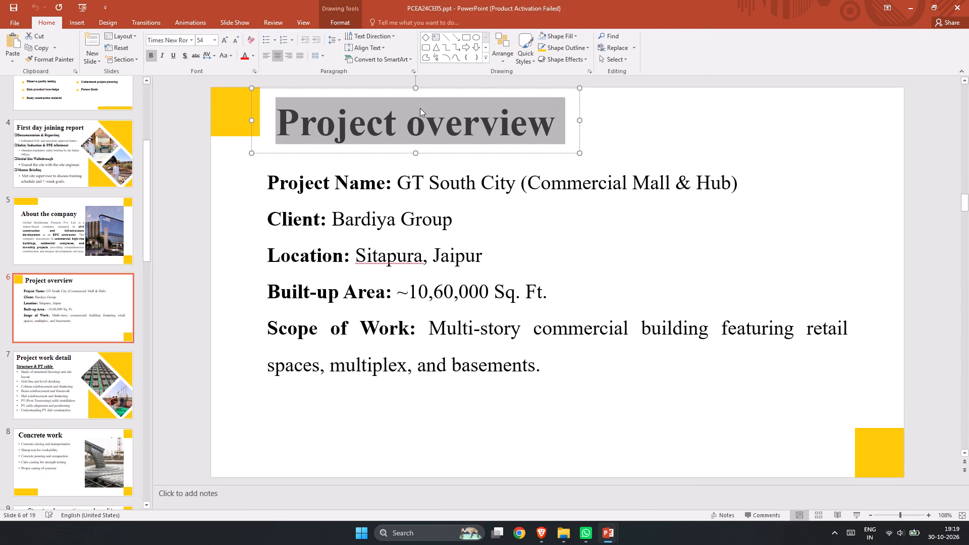
{"action": "key", "text": "ctrl+c"}
{"action": "key", "text": "alt+Tab"}
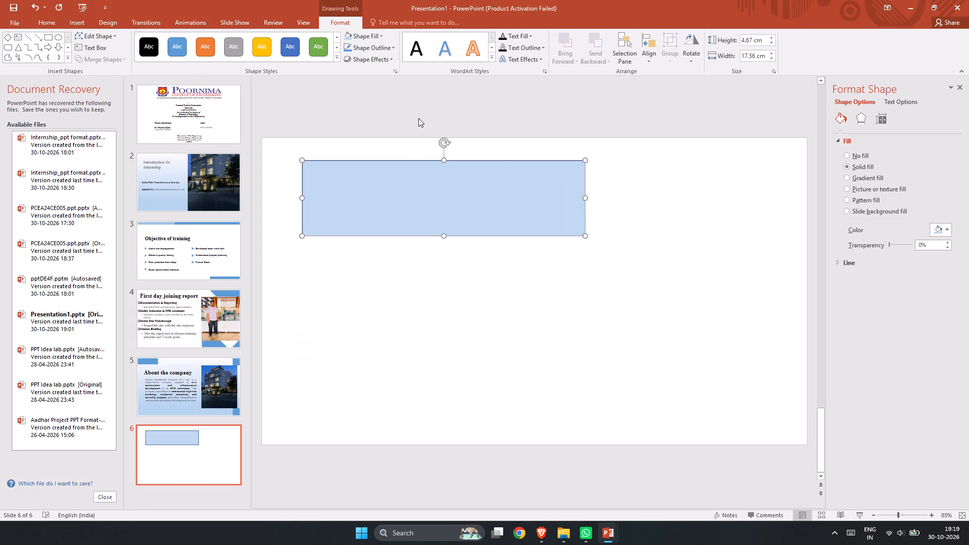
Insert a text box over the light blue rectangle on slide 6 and paste the "Project overview" heading into it.
{"action": "left_click", "coordinate": [401, 194]}
{"action": "left_click", "coordinate": [401, 194]}
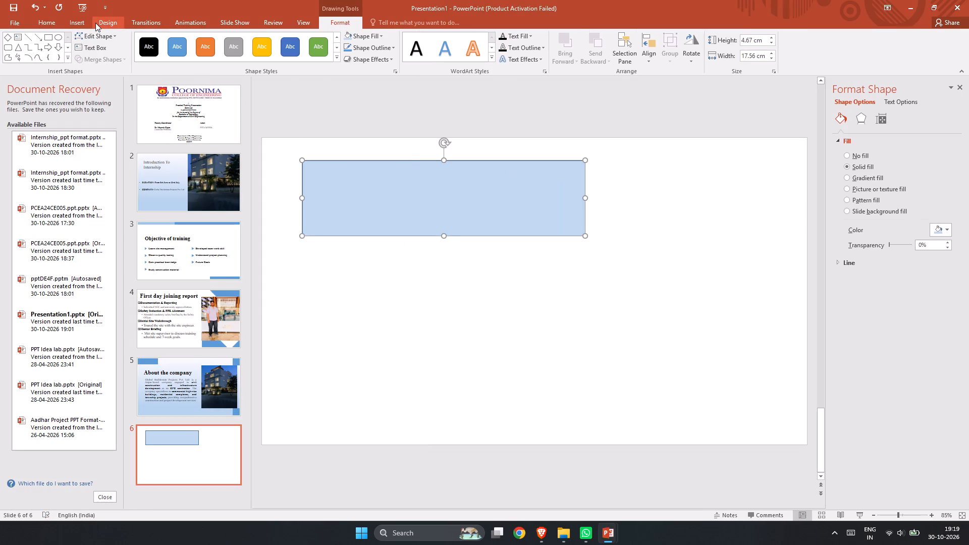
{"action": "left_click", "coordinate": [84, 20]}
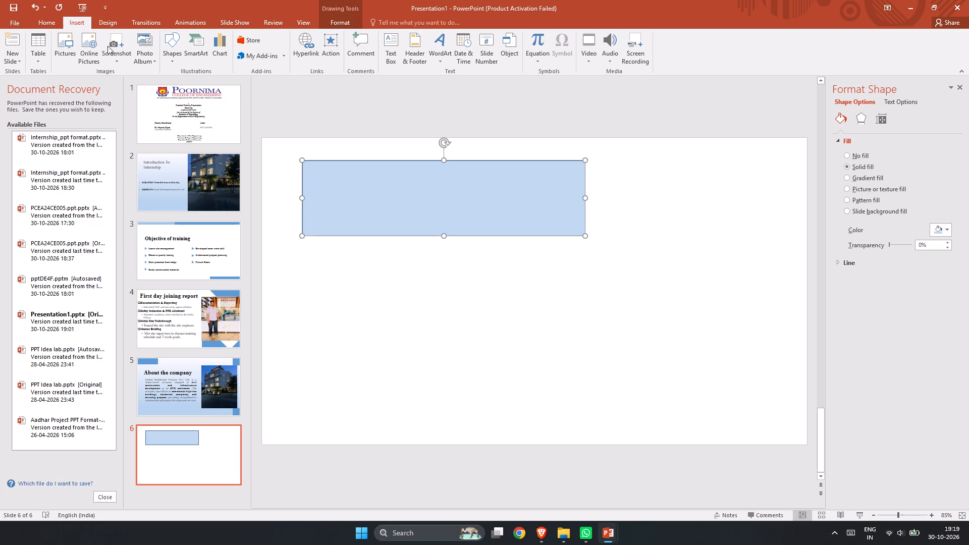
{"action": "left_click", "coordinate": [384, 54]}
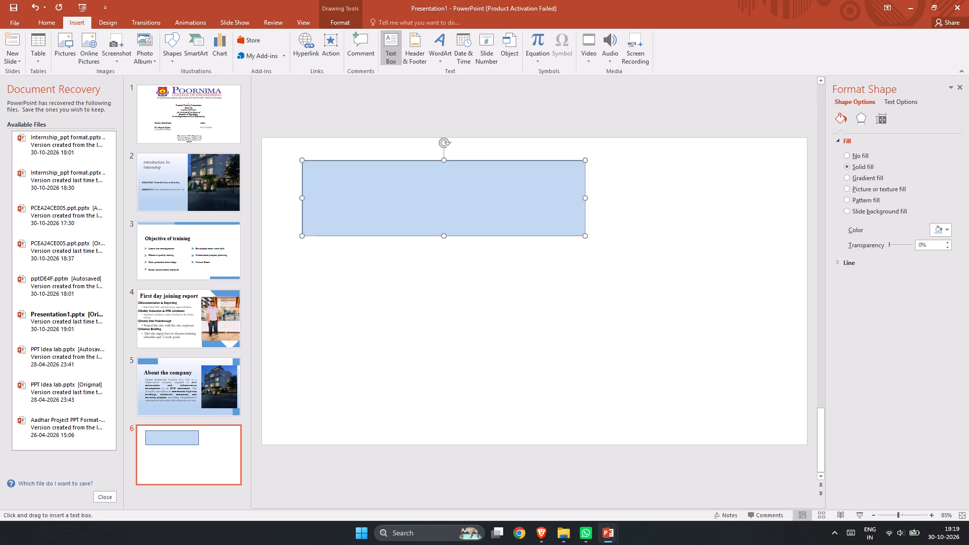
{"action": "left_click_drag", "start_coordinate": [310, 169], "coordinate": [635, 234]}
{"action": "left_click_drag", "start_coordinate": [635, 234], "coordinate": [569, 229]}
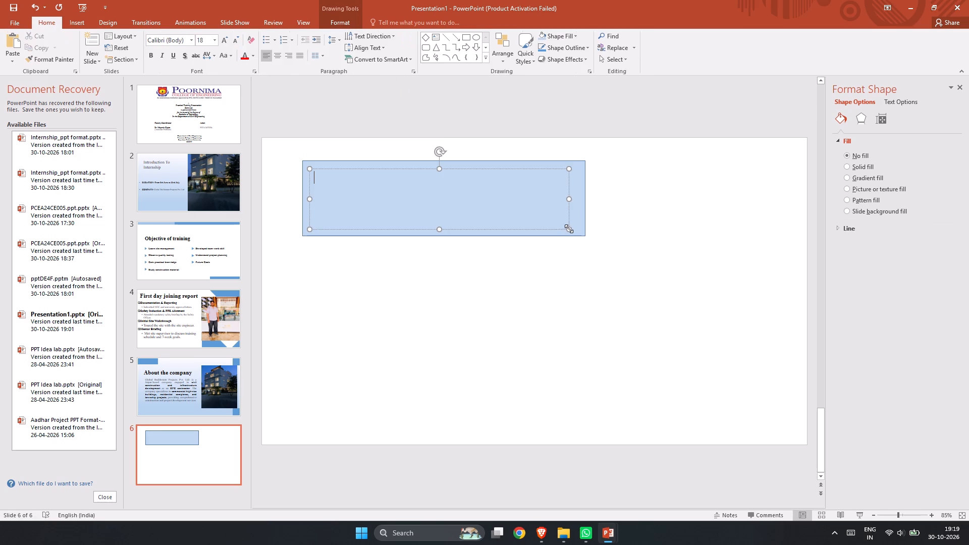
{"action": "key", "text": "ctrl+v"}
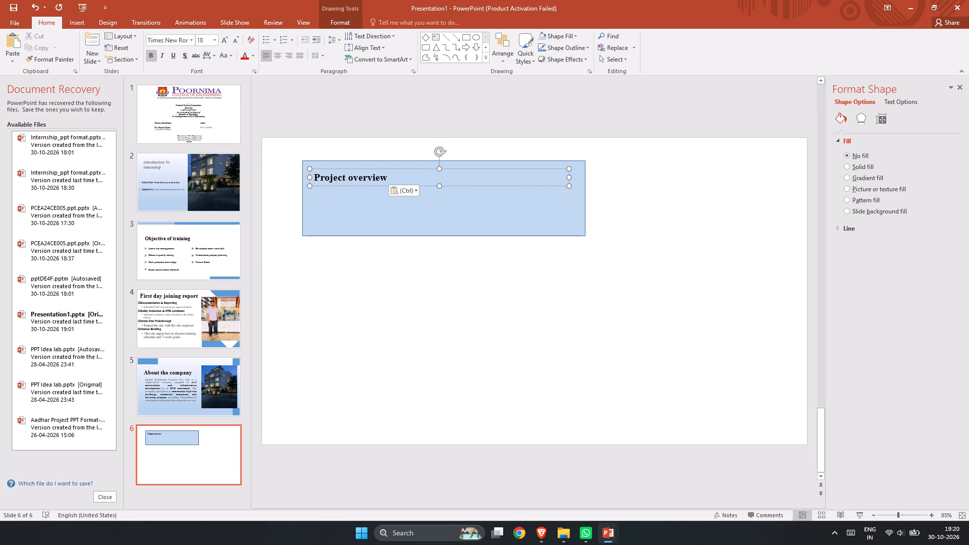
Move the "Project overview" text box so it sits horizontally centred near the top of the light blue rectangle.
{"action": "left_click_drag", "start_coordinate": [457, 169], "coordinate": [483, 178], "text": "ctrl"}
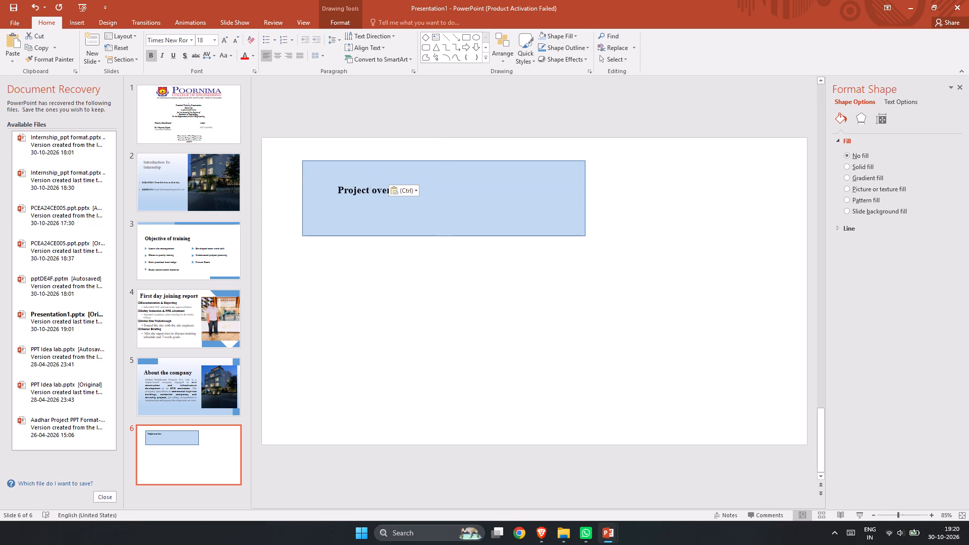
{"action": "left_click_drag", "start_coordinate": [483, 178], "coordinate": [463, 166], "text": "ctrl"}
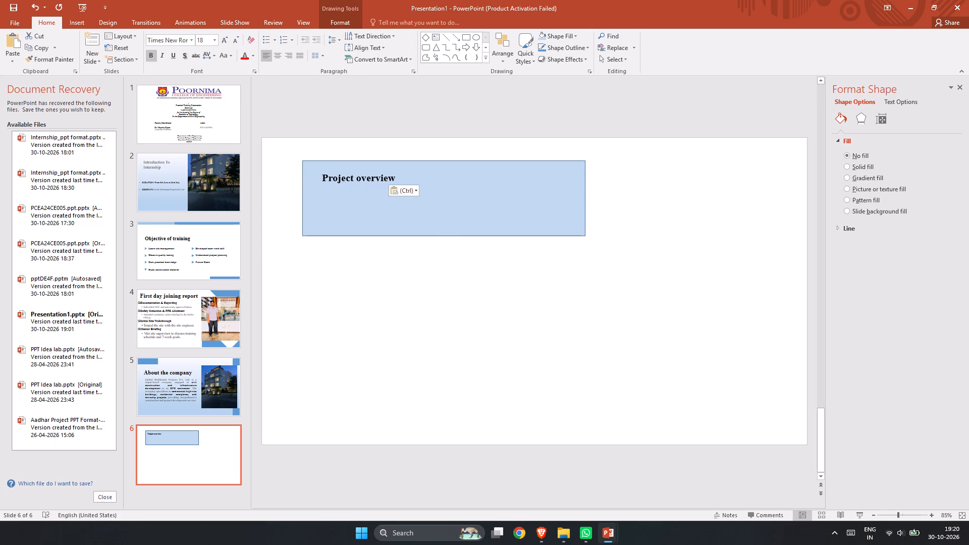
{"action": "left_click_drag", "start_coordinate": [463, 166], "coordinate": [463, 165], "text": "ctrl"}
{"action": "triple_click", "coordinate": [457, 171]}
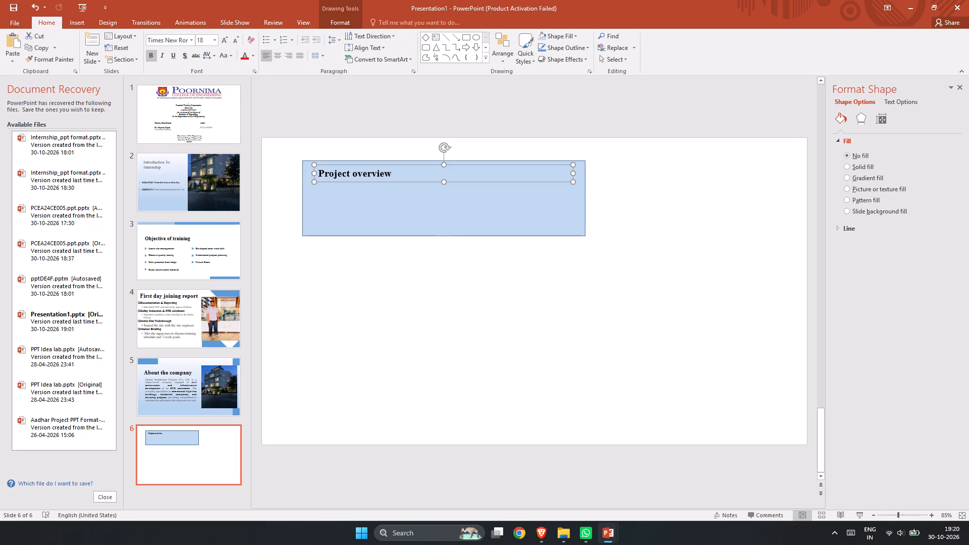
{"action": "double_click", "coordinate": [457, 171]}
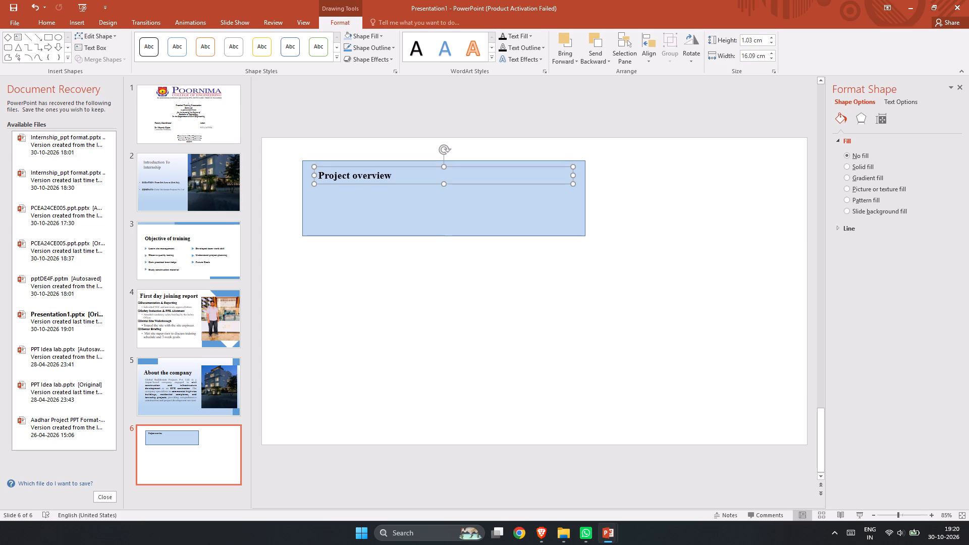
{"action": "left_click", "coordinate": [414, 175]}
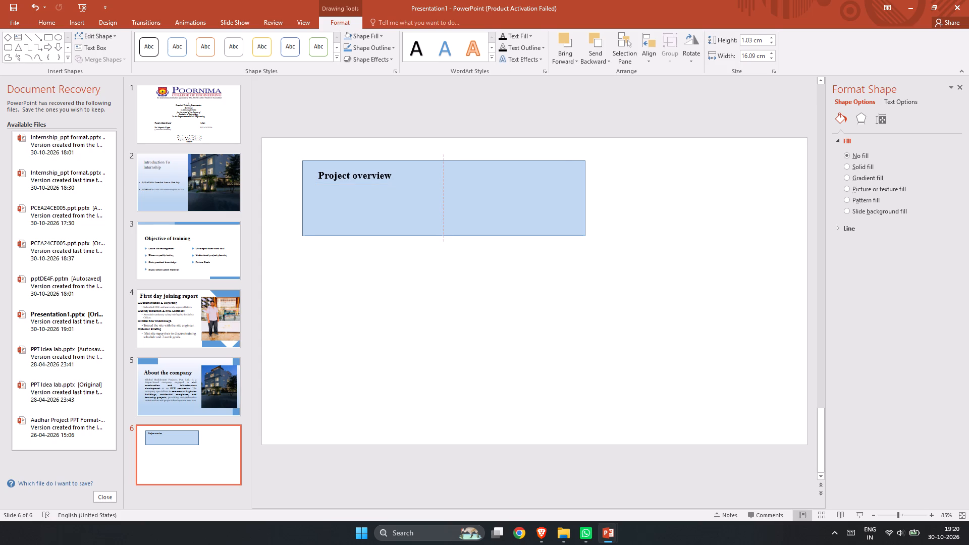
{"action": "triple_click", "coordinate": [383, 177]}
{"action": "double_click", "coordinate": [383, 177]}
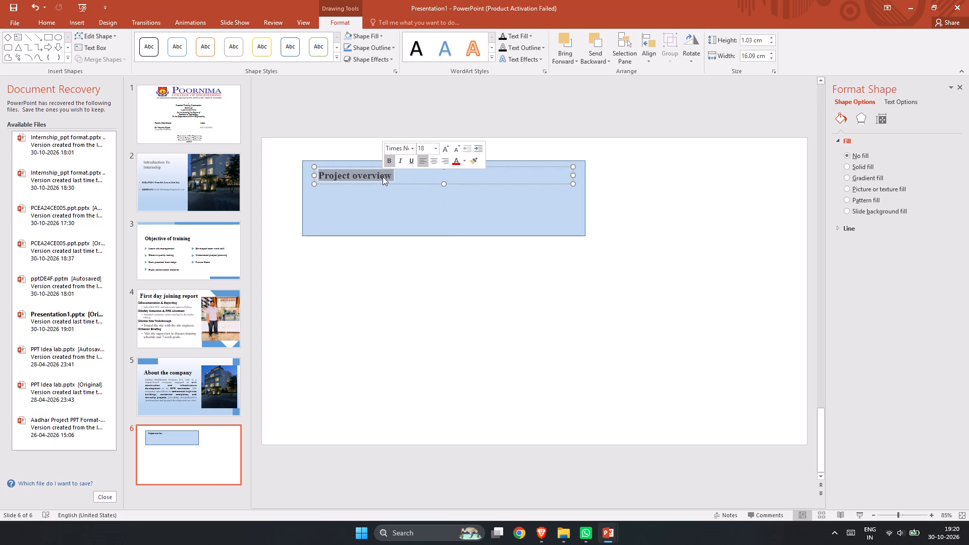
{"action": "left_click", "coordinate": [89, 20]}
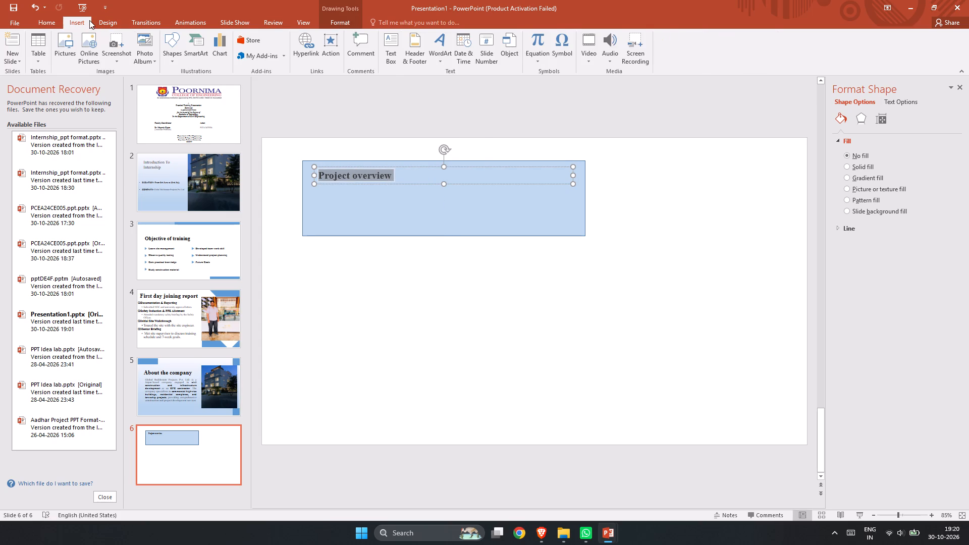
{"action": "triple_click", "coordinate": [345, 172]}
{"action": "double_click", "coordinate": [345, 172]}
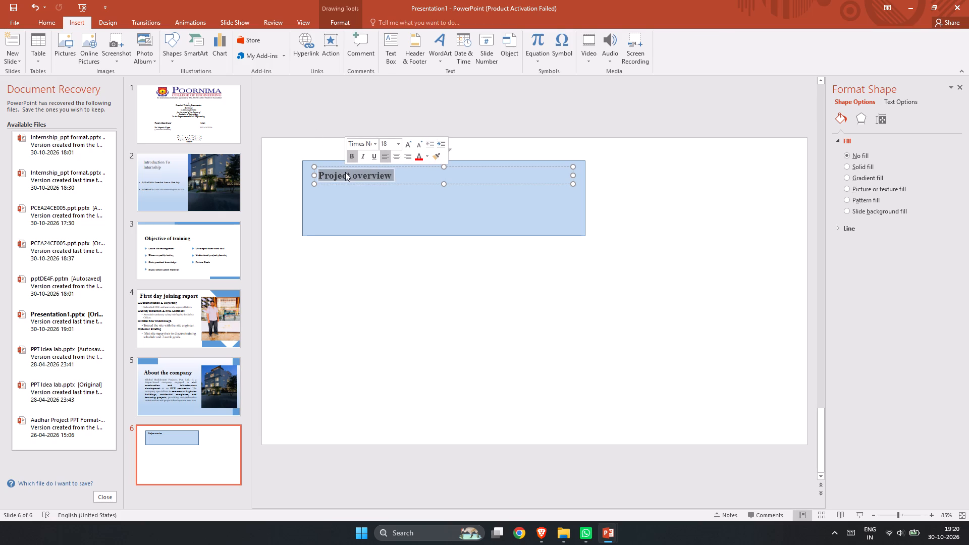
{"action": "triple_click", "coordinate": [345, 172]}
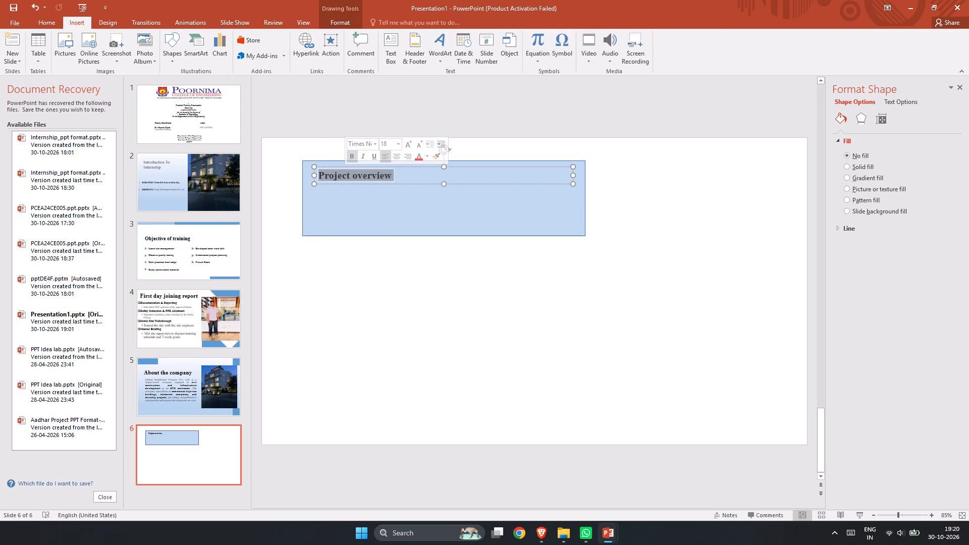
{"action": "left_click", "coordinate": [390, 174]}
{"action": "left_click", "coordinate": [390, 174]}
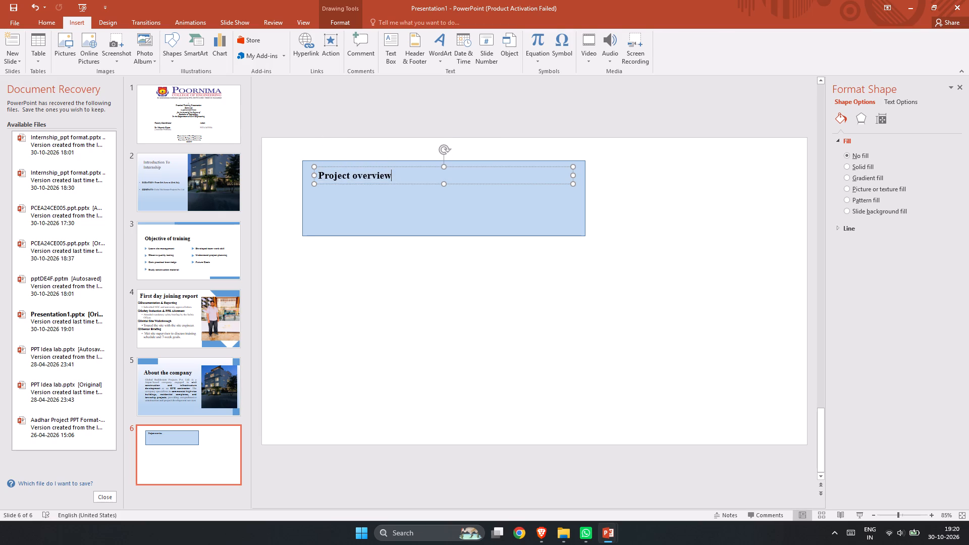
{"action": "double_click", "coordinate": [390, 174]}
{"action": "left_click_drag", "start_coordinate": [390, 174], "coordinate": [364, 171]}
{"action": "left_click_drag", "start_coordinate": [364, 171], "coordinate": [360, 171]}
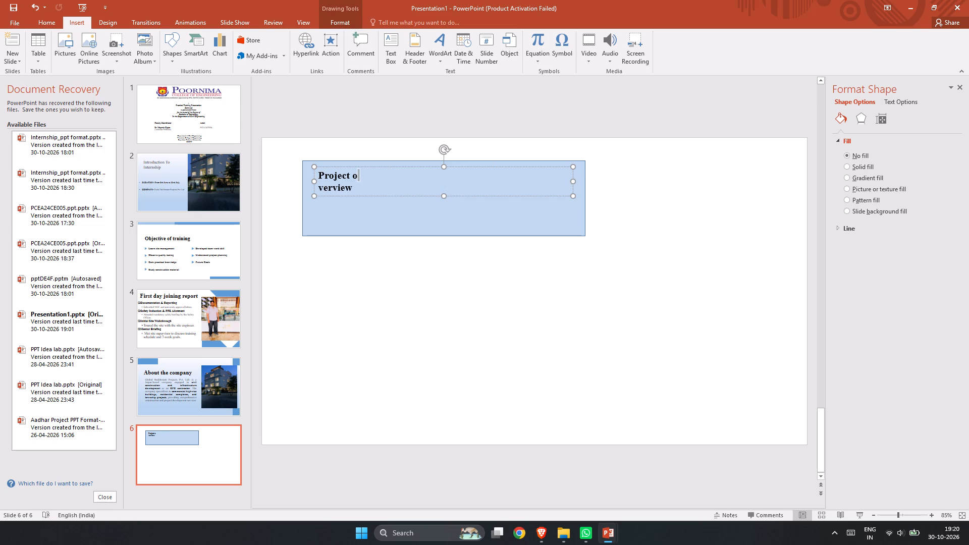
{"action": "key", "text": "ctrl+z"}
Enlarge the whole "Project overview" heading on slide 6 to font size 54.
{"action": "key", "text": "ctrl+a"}
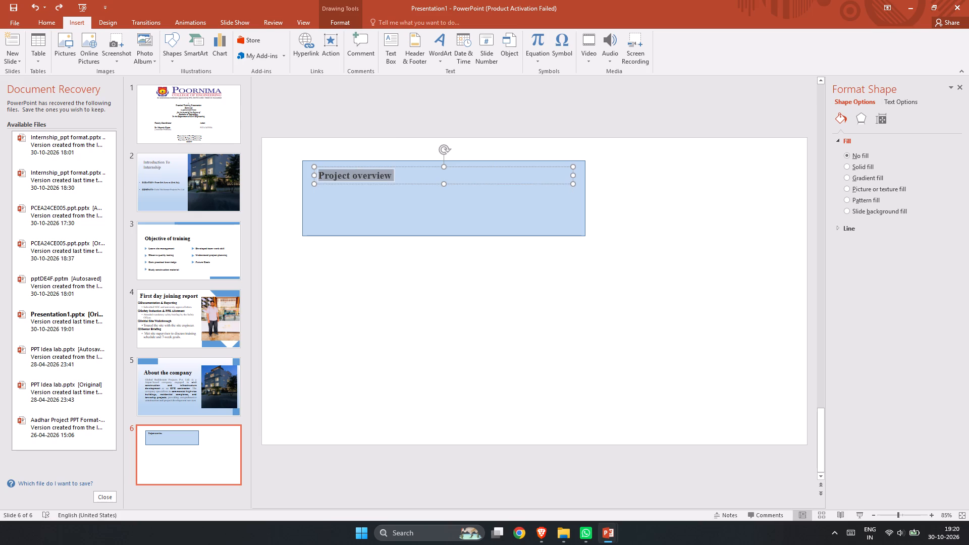
{"action": "left_click", "coordinate": [107, 17]}
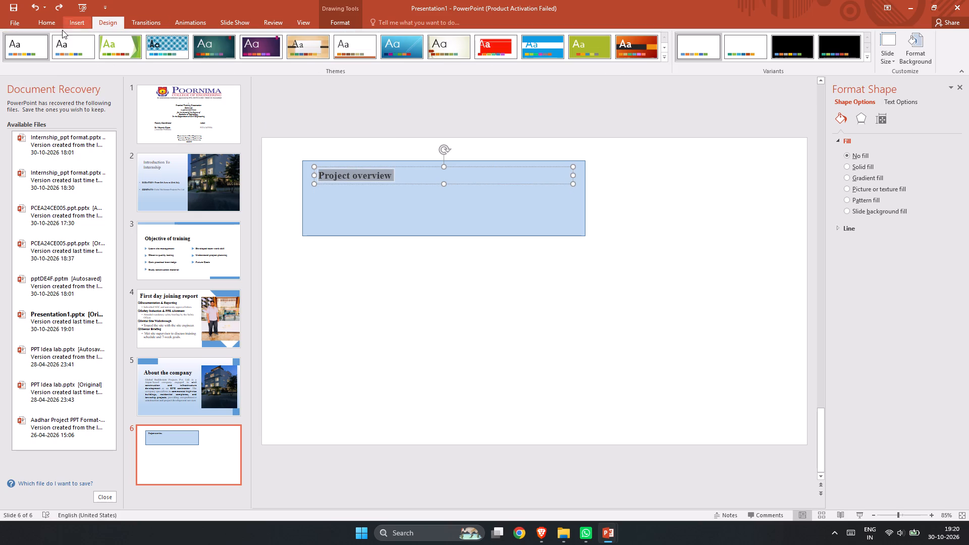
{"action": "left_click", "coordinate": [45, 25]}
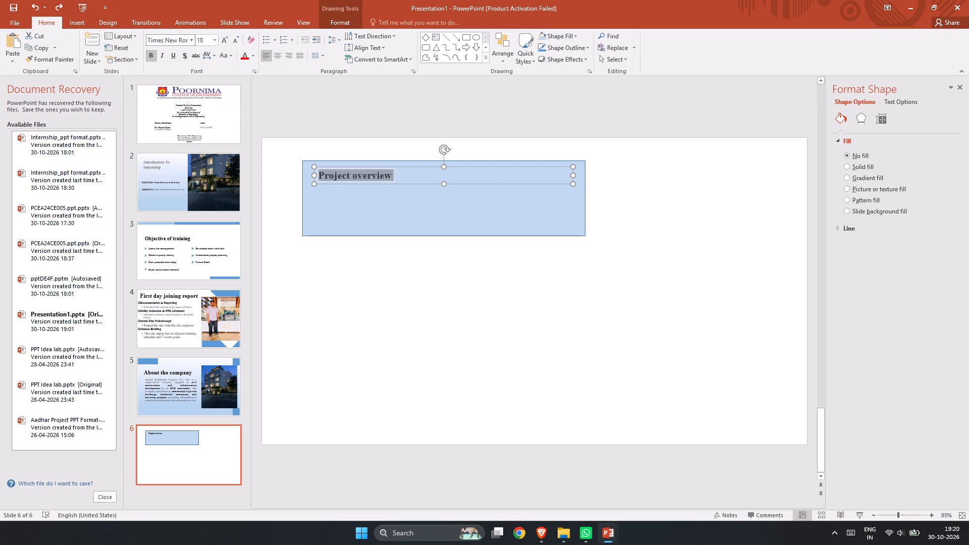
{"action": "left_click", "coordinate": [226, 40]}
{"action": "triple_click", "coordinate": [226, 40]}
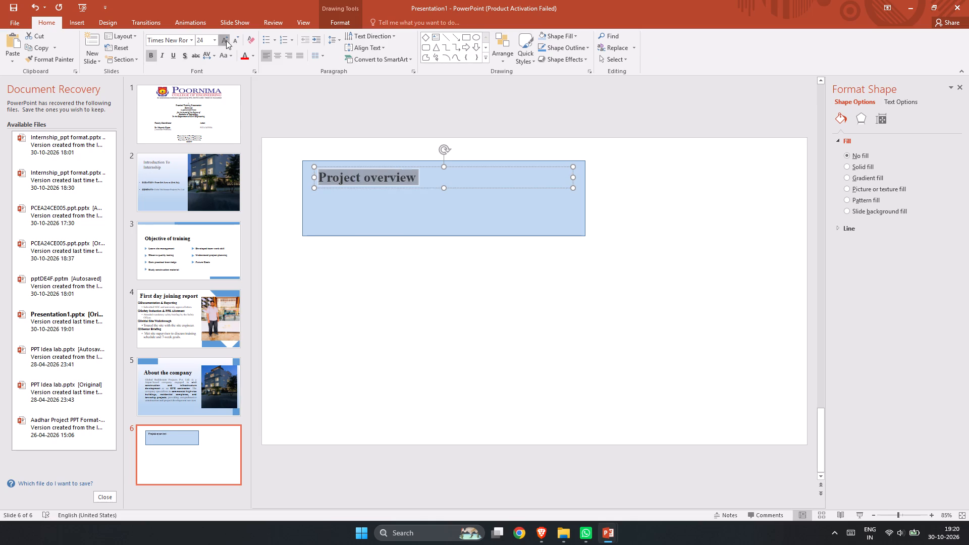
{"action": "triple_click", "coordinate": [226, 40]}
{"action": "double_click", "coordinate": [226, 40]}
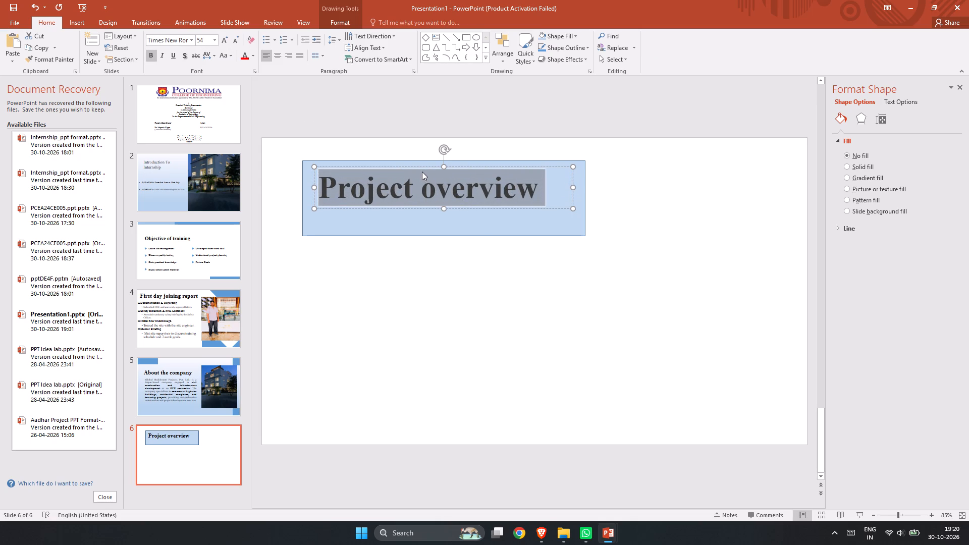
Move the "Project overview" text box to align with the upper-left corner of the light blue rectangle.
{"action": "left_click_drag", "start_coordinate": [419, 168], "coordinate": [409, 165]}
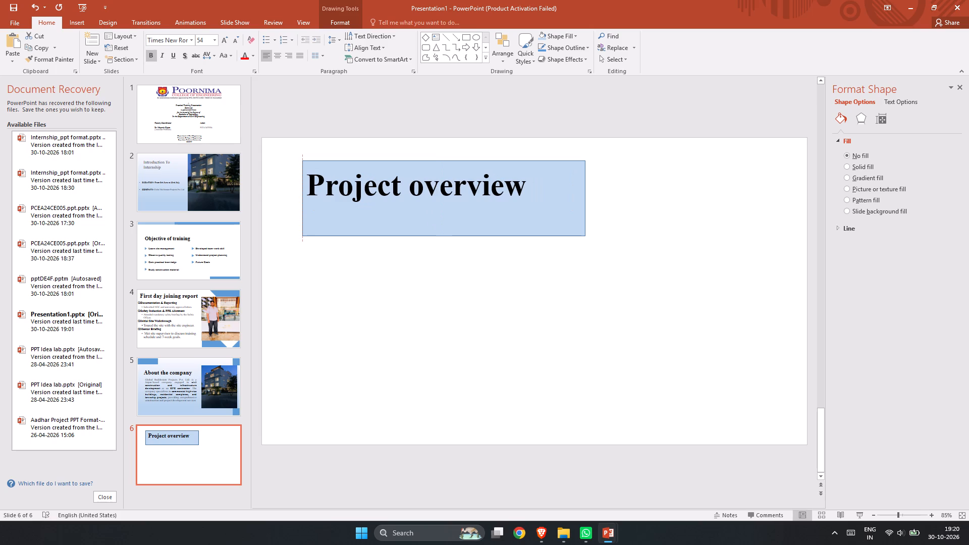
{"action": "left_click_drag", "start_coordinate": [409, 165], "coordinate": [409, 161]}
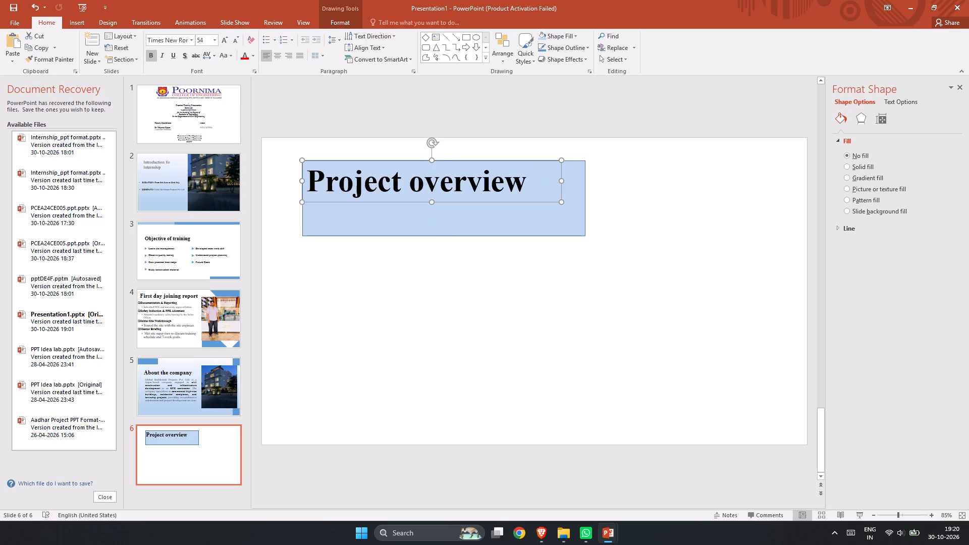
Shrink the light blue rectangle on slide 6 from its lower-right corner so it fits closely around the "Project overview" heading.
{"action": "left_click", "coordinate": [540, 233]}
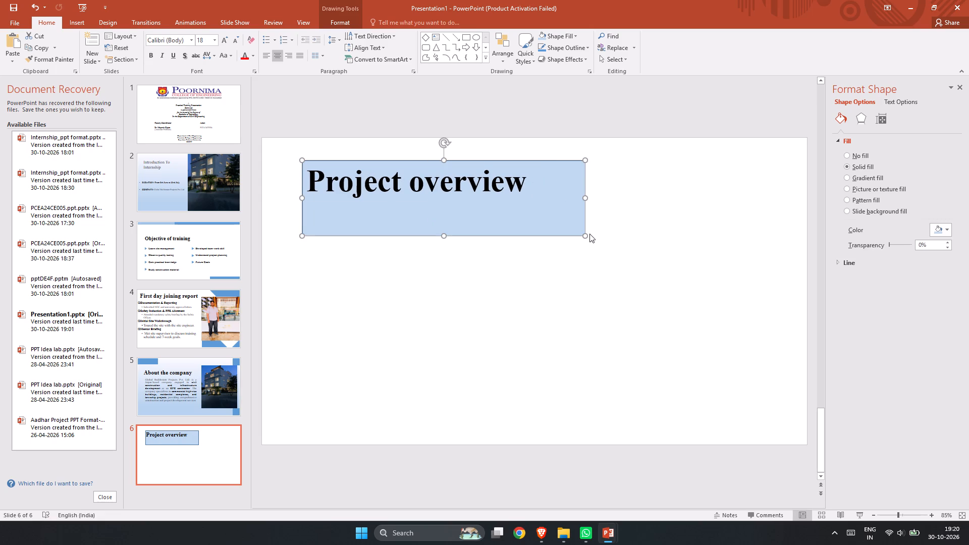
{"action": "left_click_drag", "start_coordinate": [587, 236], "coordinate": [539, 208]}
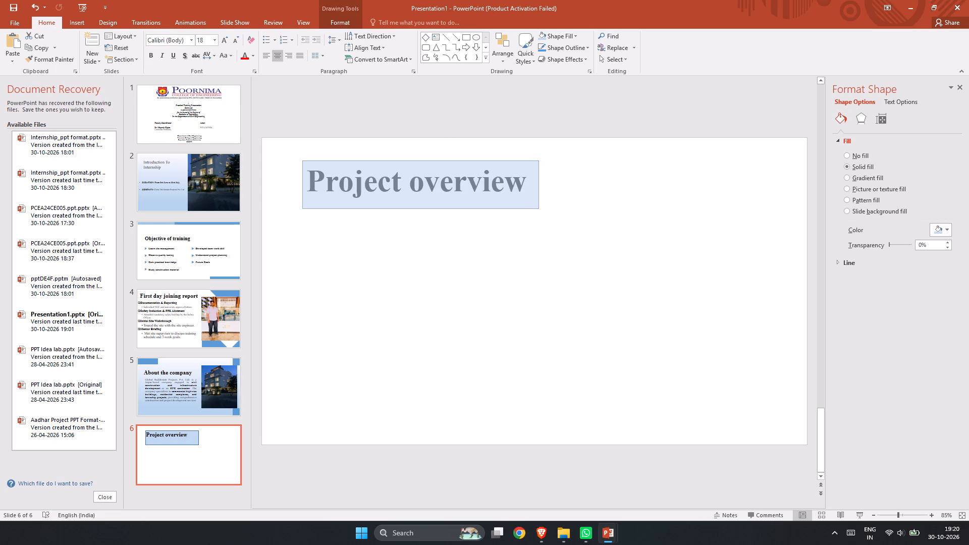
{"action": "left_click_drag", "start_coordinate": [539, 208], "coordinate": [555, 211]}
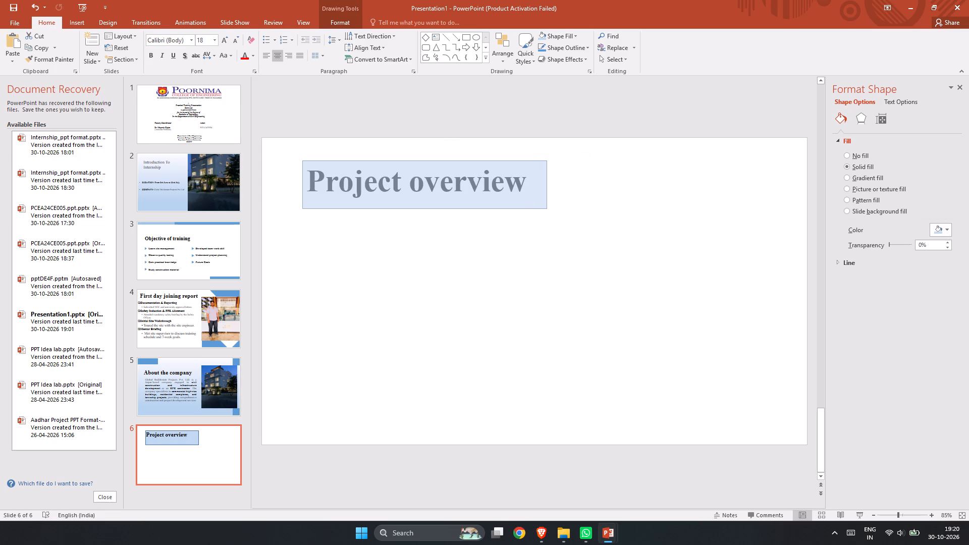
{"action": "left_click_drag", "start_coordinate": [555, 211], "coordinate": [528, 213]}
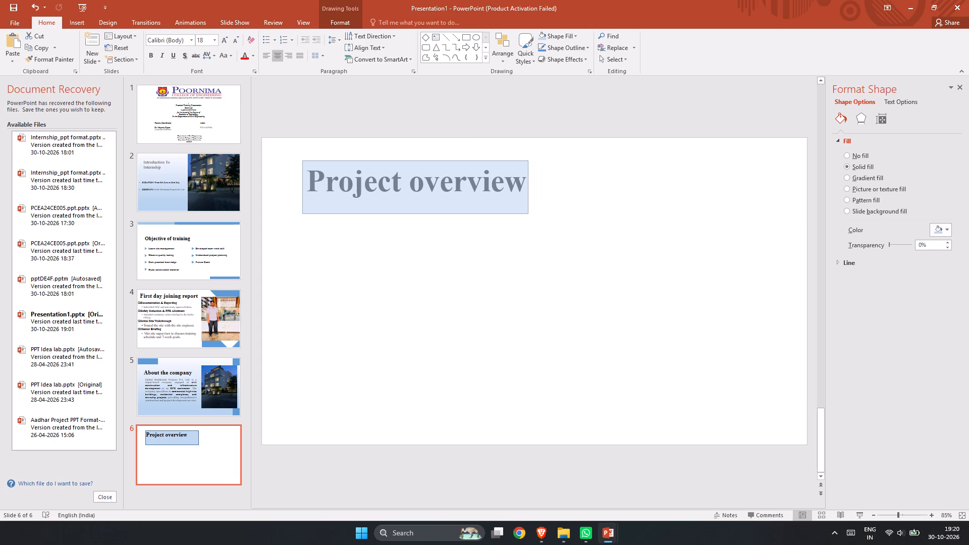
{"action": "left_click_drag", "start_coordinate": [528, 213], "coordinate": [543, 210]}
{"action": "left_click", "coordinate": [484, 309]}
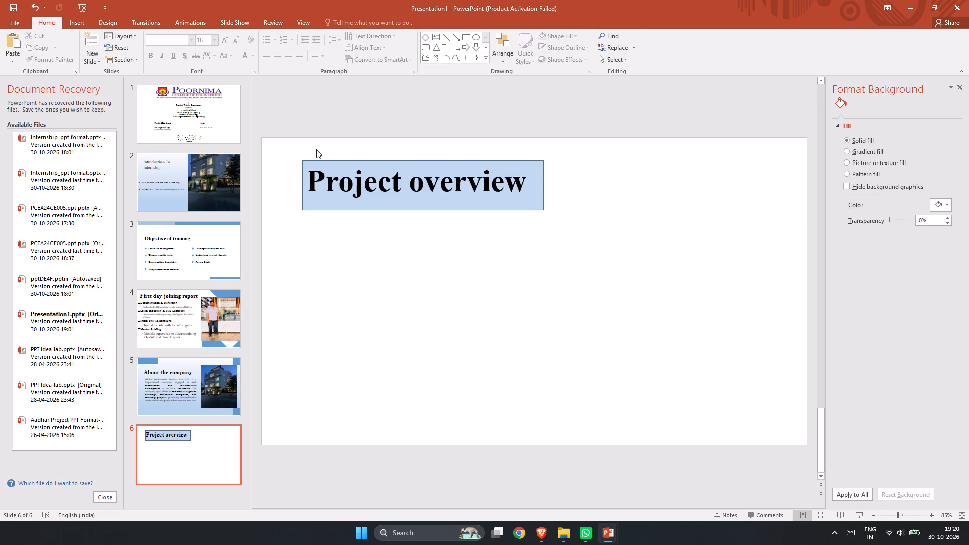
Draw a rounded rectangle about 12.83 cm high and 30.42 cm wide below the "Project overview" heading on slide 6.
{"action": "left_click", "coordinate": [90, 19]}
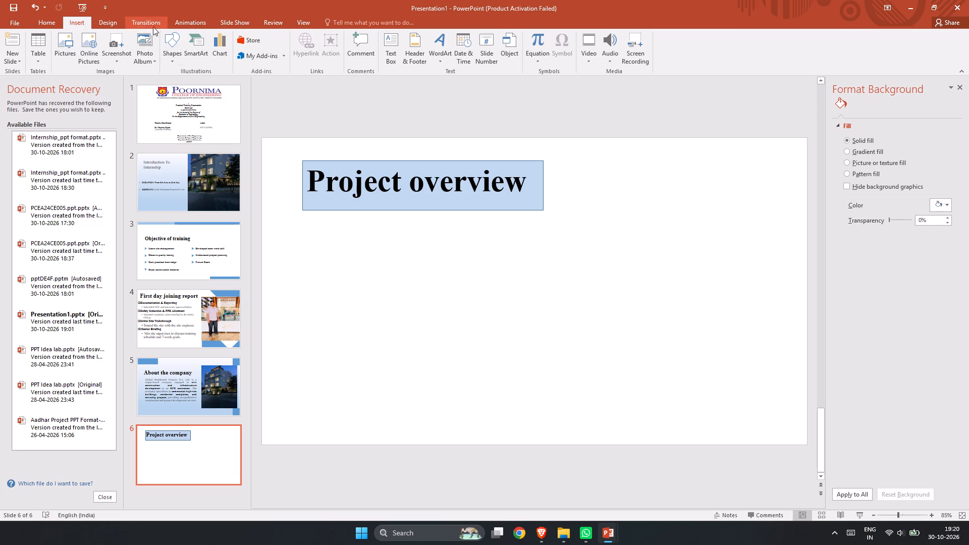
{"action": "left_click", "coordinate": [175, 43]}
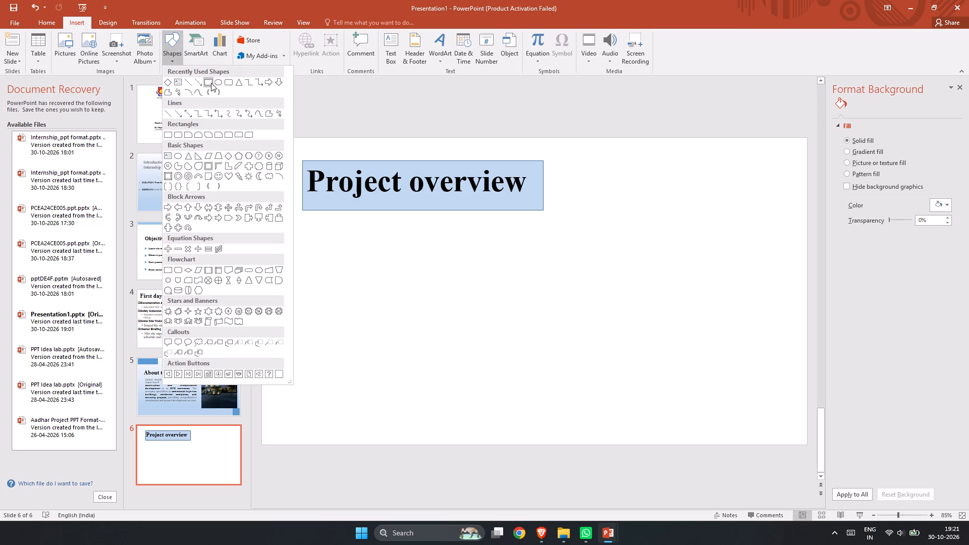
{"action": "left_click", "coordinate": [225, 82]}
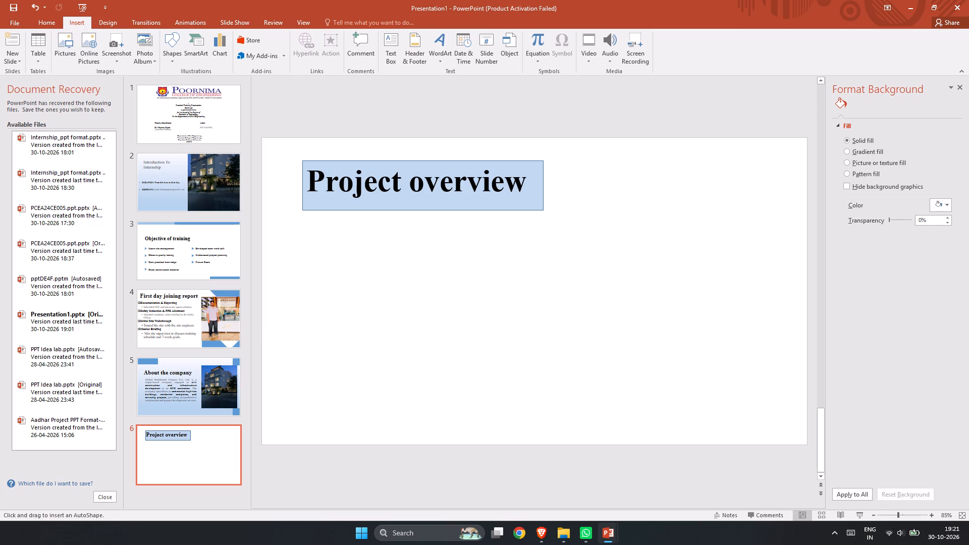
{"action": "left_click_drag", "start_coordinate": [305, 225], "coordinate": [827, 381]}
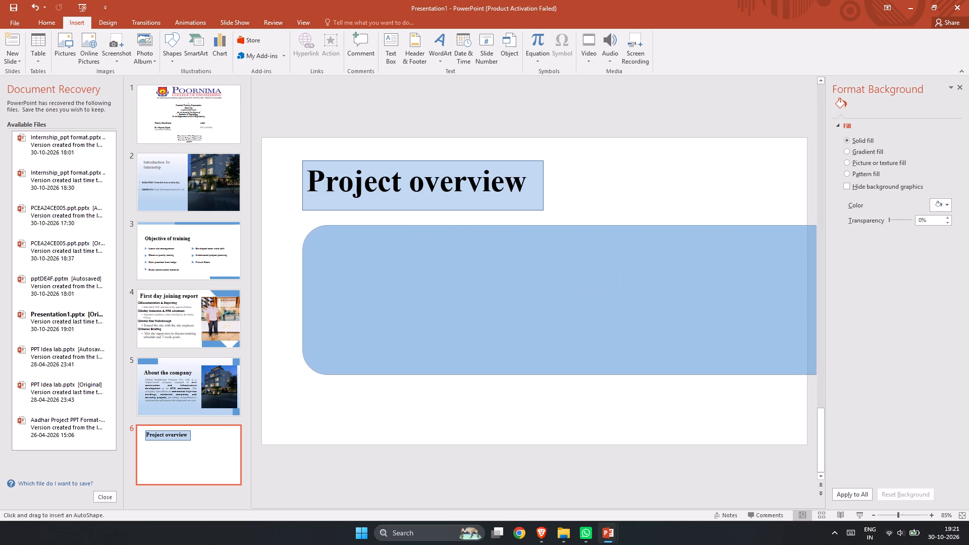
{"action": "left_click_drag", "start_coordinate": [827, 381], "coordinate": [792, 431]}
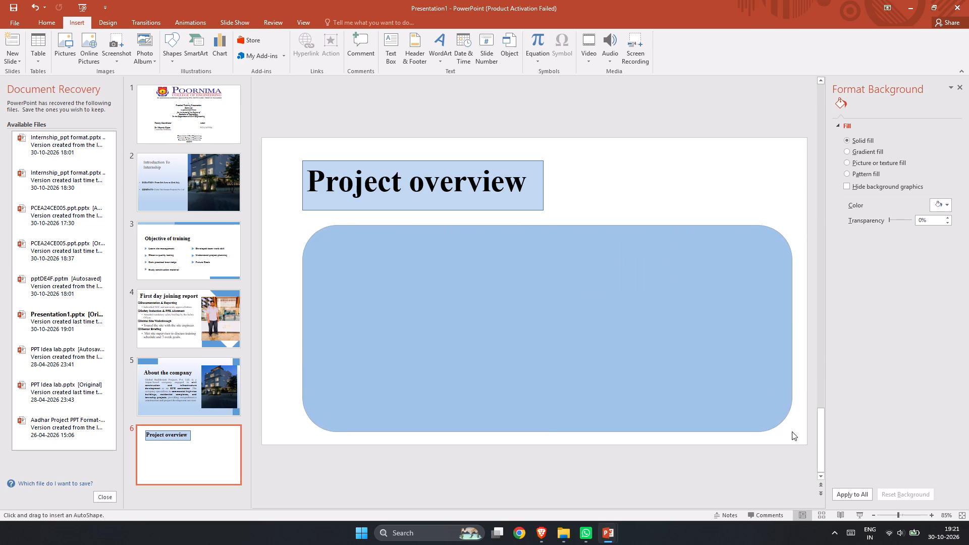
{"action": "left_click", "coordinate": [536, 309]}
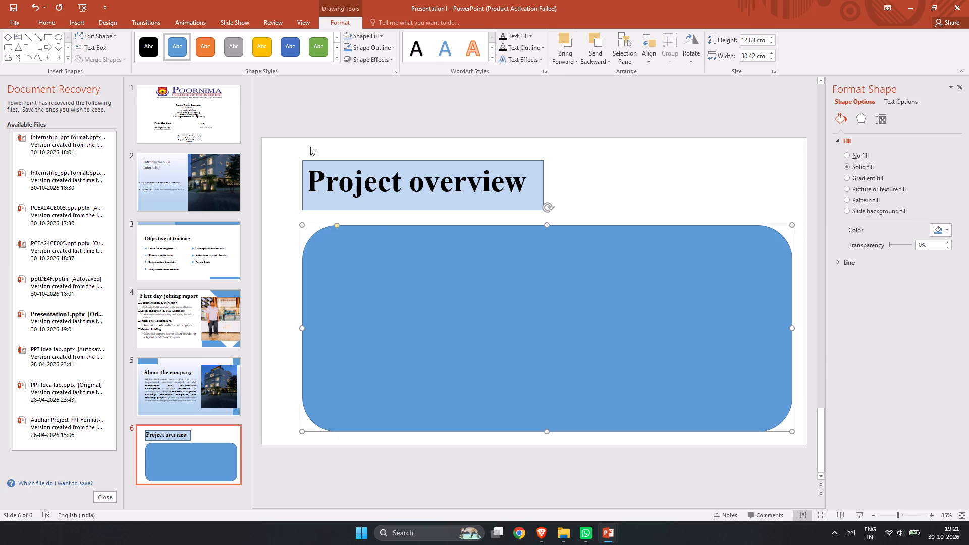
Fill the rounded rectangle with the light blue theme shade that matches the heading rectangle.
{"action": "double_click", "coordinate": [498, 306]}
{"action": "left_click", "coordinate": [109, 28]}
{"action": "left_click", "coordinate": [95, 21]}
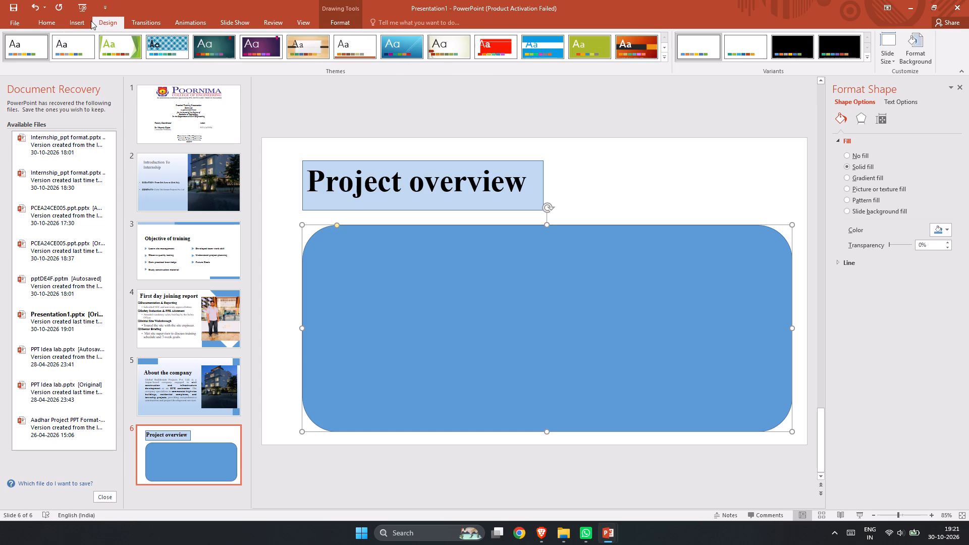
{"action": "left_click", "coordinate": [69, 21]}
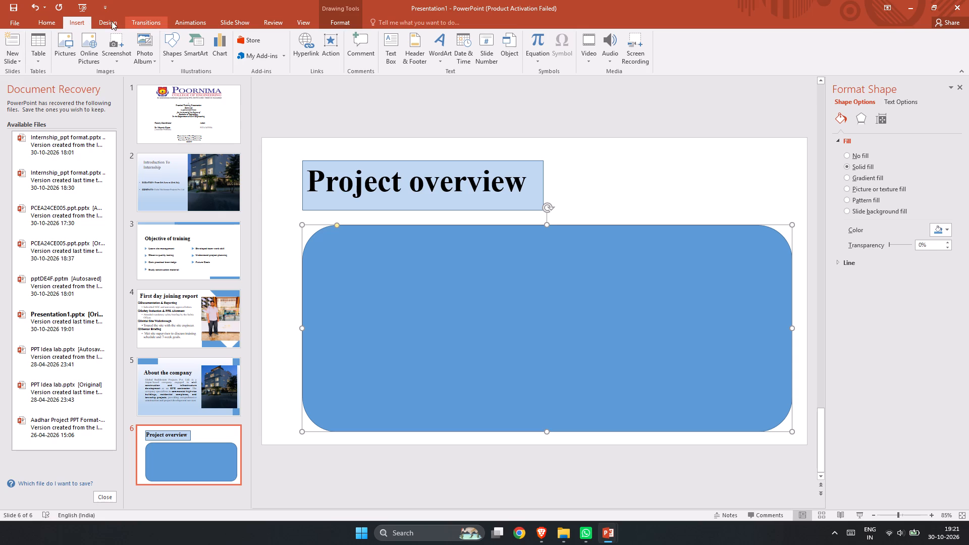
{"action": "left_click", "coordinate": [96, 18]}
{"action": "left_click", "coordinate": [72, 18]}
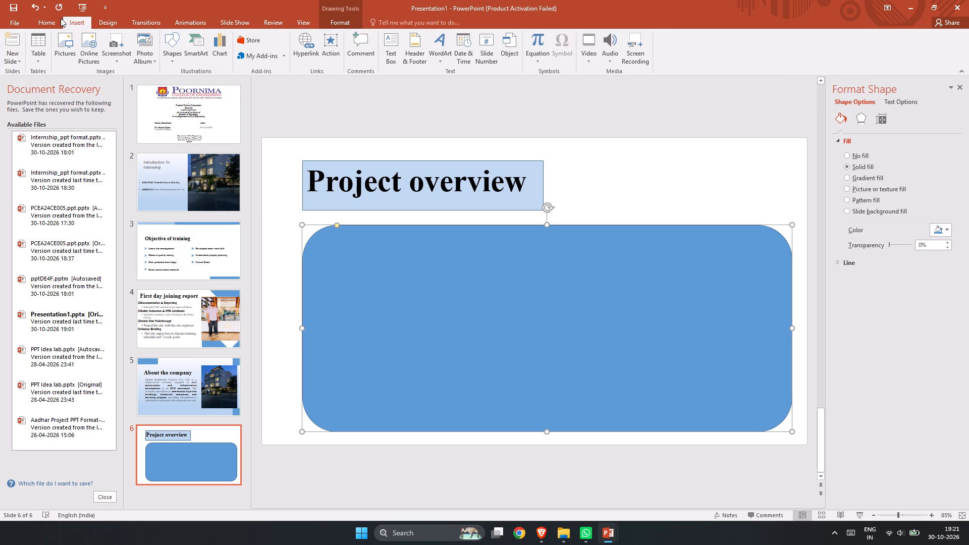
{"action": "left_click", "coordinate": [58, 18]}
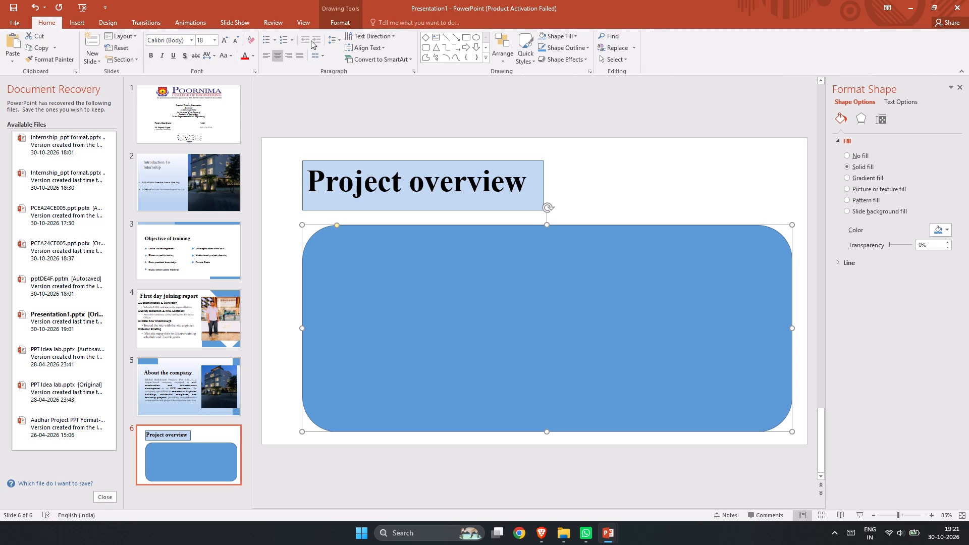
{"action": "left_click", "coordinate": [554, 38]}
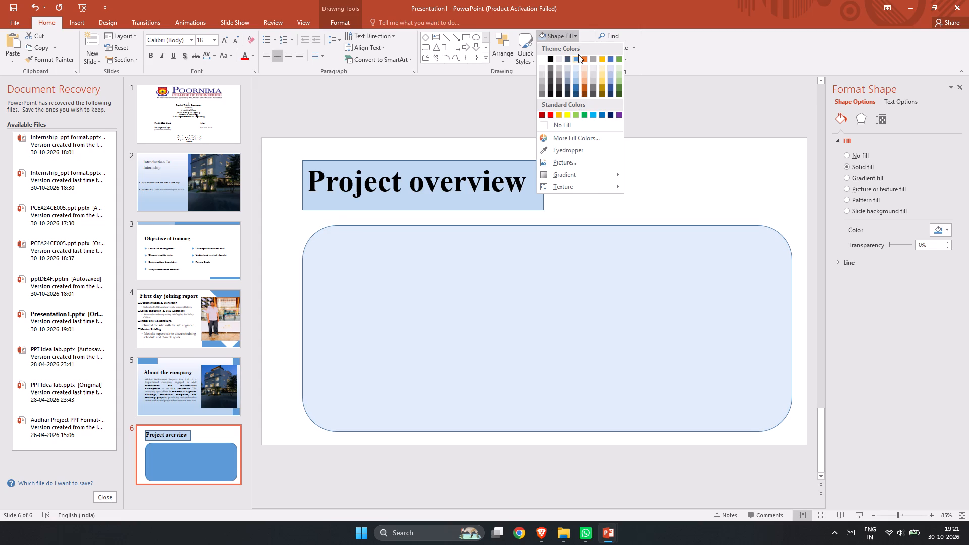
{"action": "left_click", "coordinate": [578, 55]}
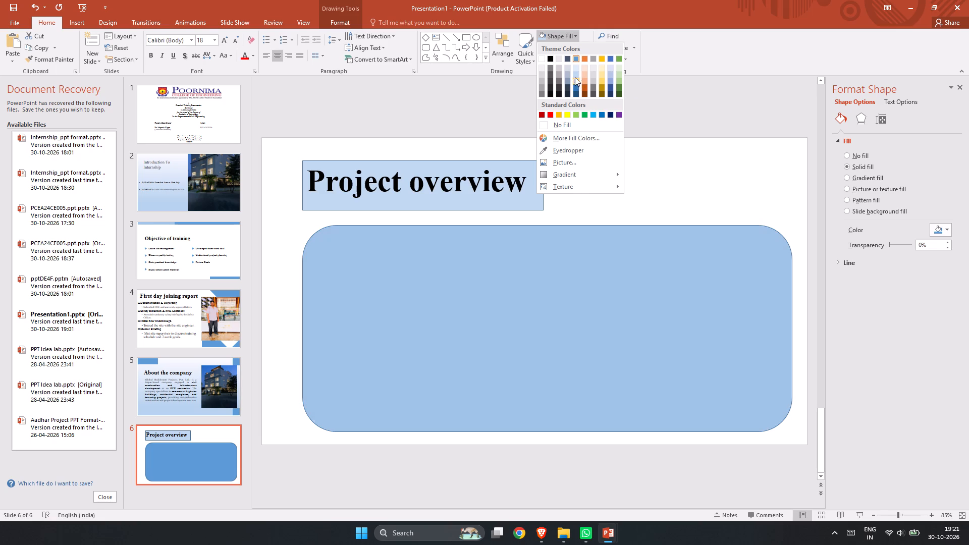
{"action": "left_click", "coordinate": [578, 74]}
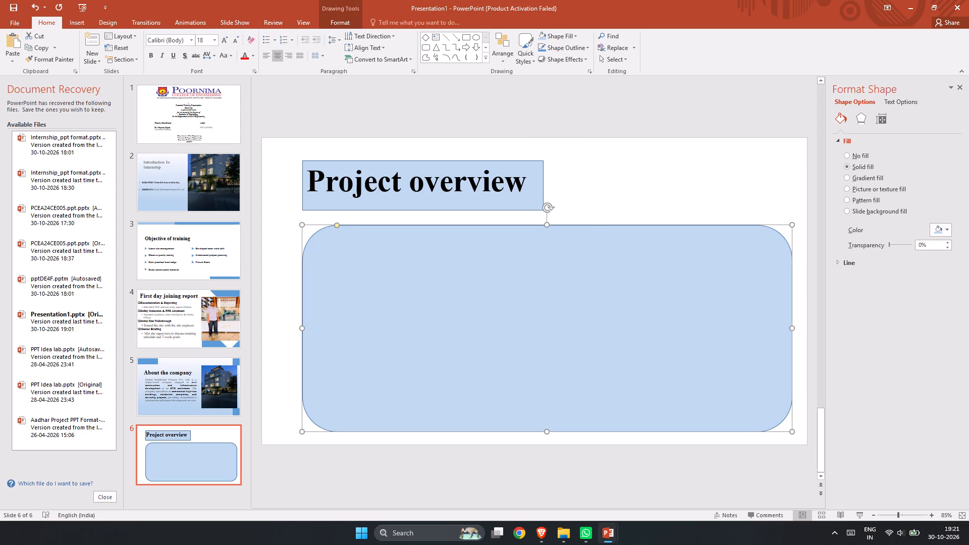
{"action": "left_click", "coordinate": [542, 327]}
Draw a text box inside the light blue rounded rectangle on slide 6, spanning most of its area.
{"action": "left_click", "coordinate": [458, 326]}
{"action": "left_click", "coordinate": [72, 25]}
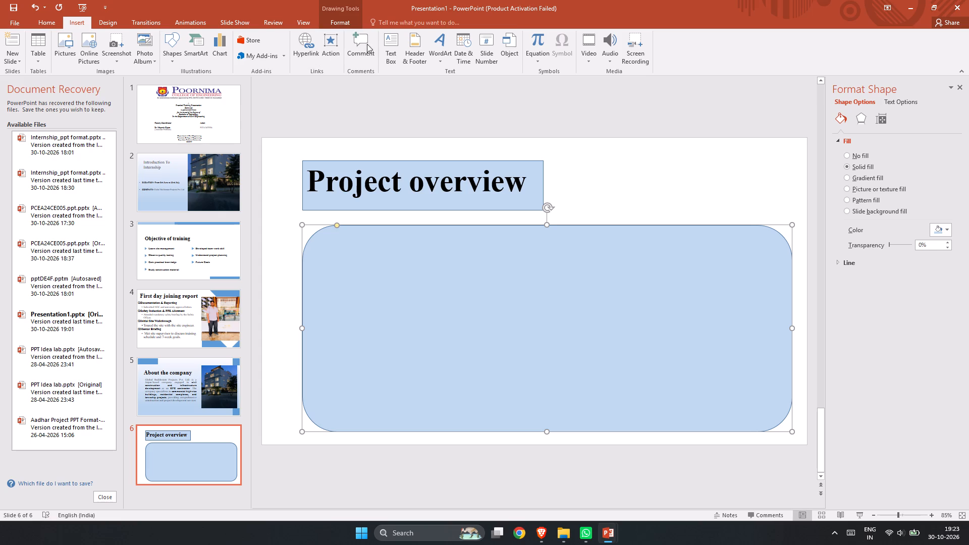
{"action": "left_click", "coordinate": [395, 42]}
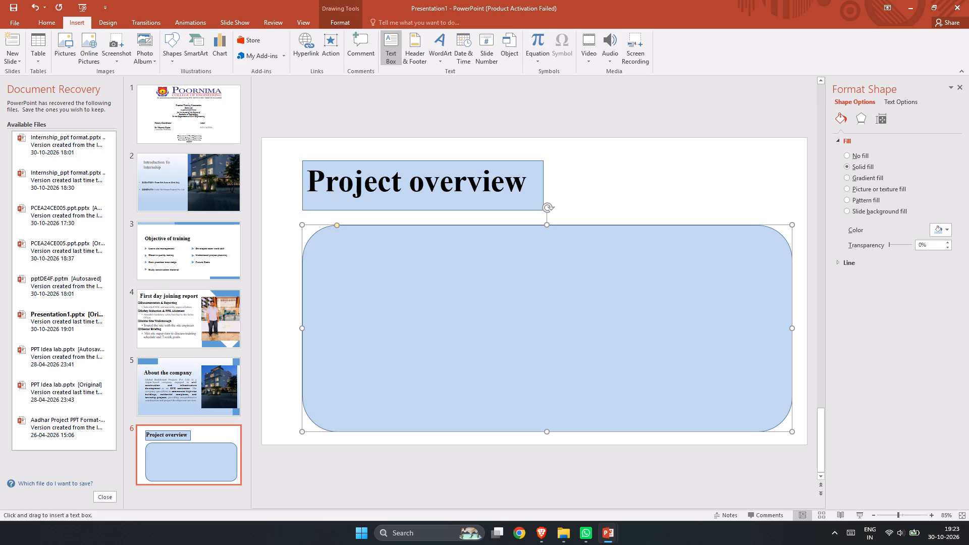
{"action": "left_click_drag", "start_coordinate": [327, 243], "coordinate": [550, 332]}
{"action": "left_click_drag", "start_coordinate": [550, 332], "coordinate": [767, 414]}
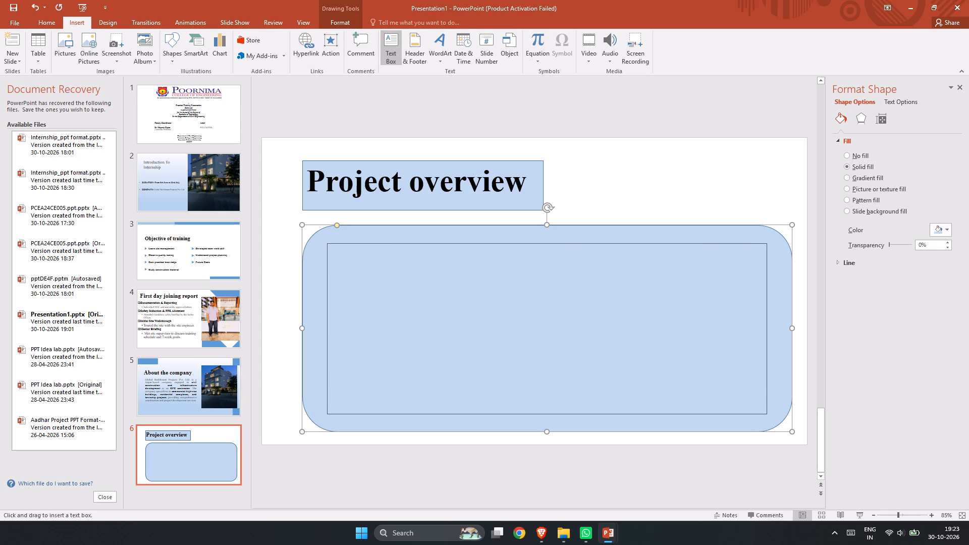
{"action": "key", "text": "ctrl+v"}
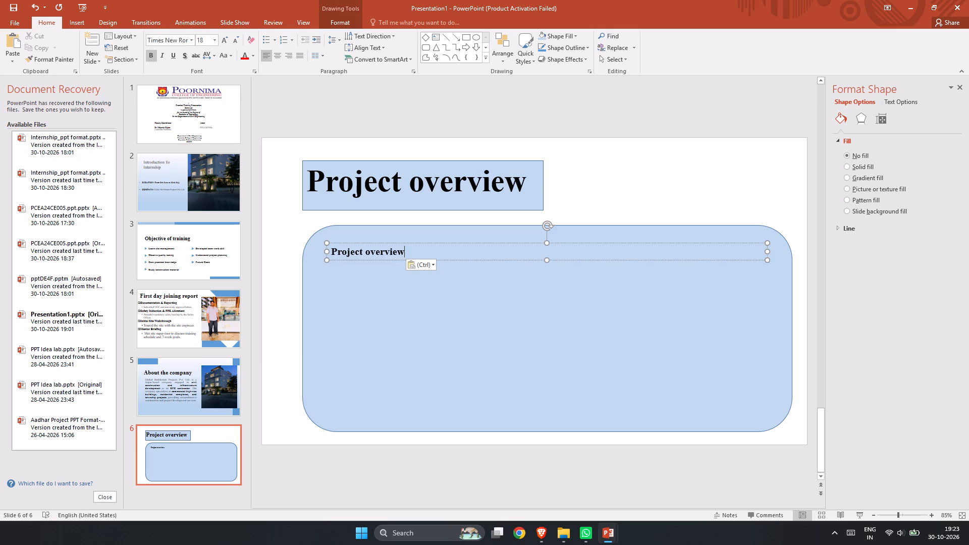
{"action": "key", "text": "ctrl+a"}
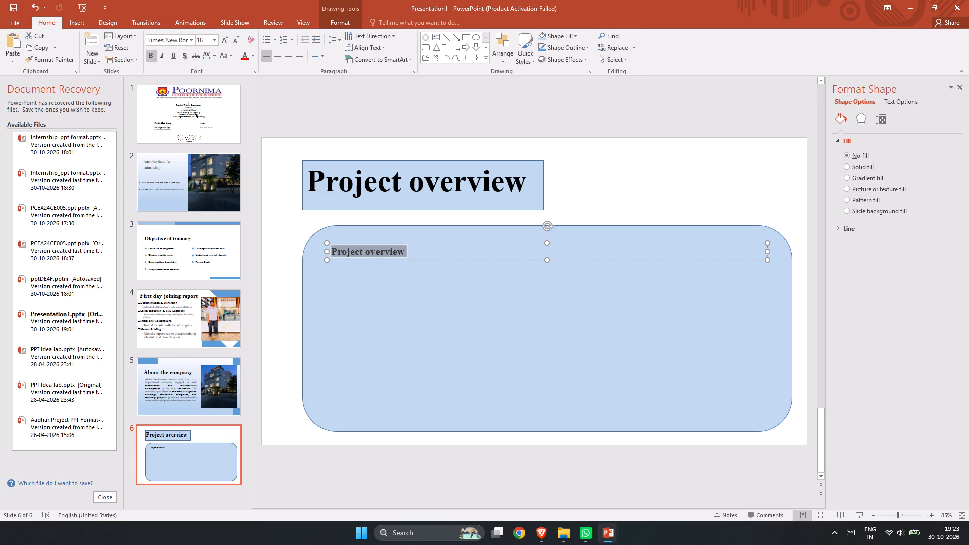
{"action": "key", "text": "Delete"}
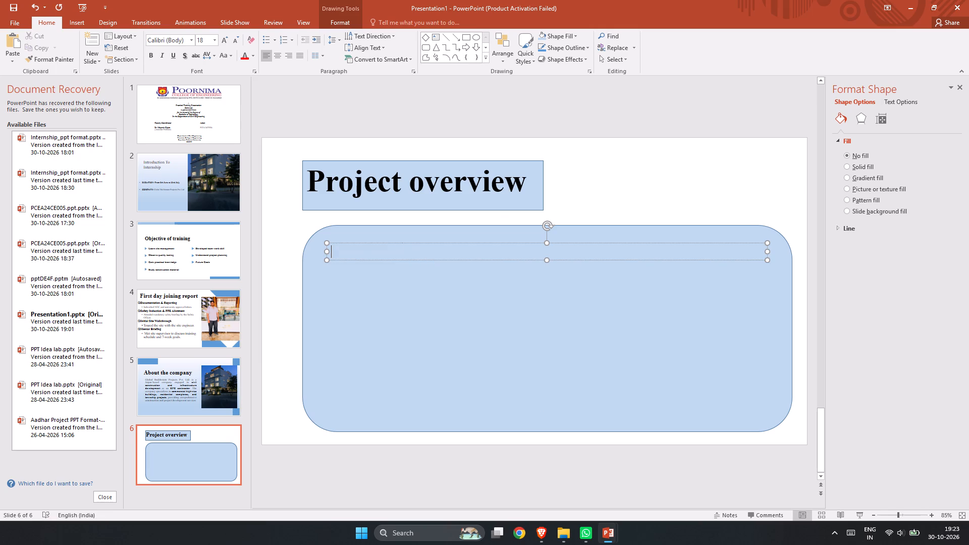
Switch to the other open presentation whose "Project overview" slide holds the GT South City project details.
{"action": "key", "text": "alt+Tab"}
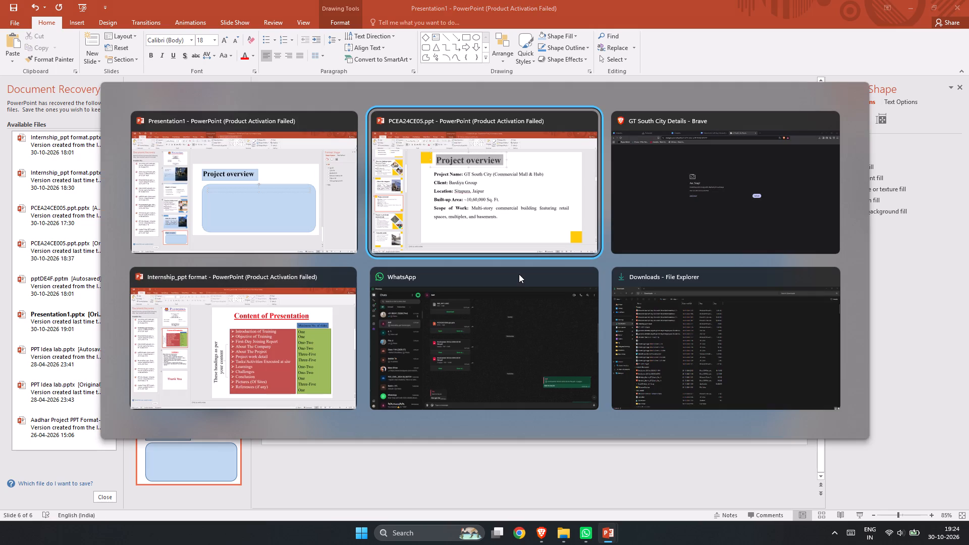